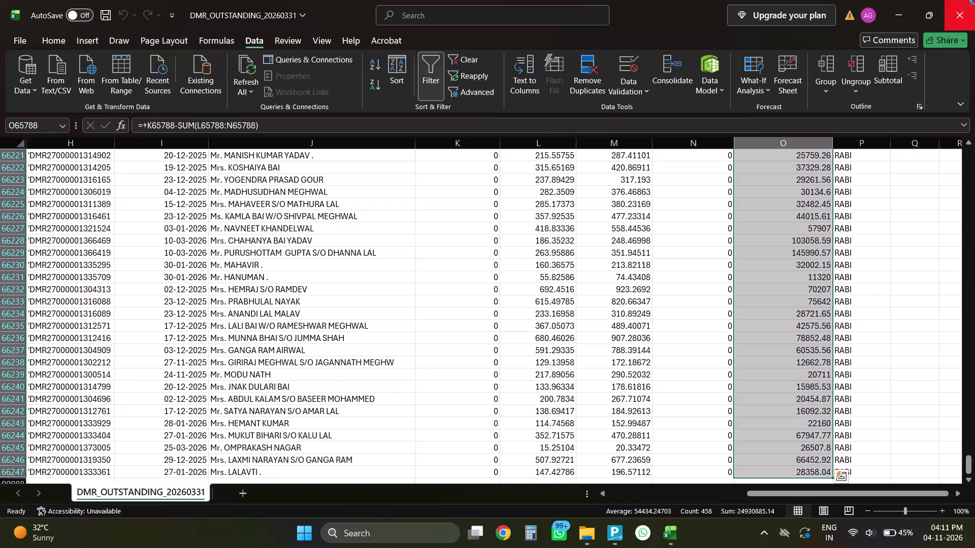
# Close the DMR_OUTSTANDING_20260331 workbook.
pyautogui.click(974, 0)
# Switch to TallyPrime and back out of the open report to the Gateway of Tally for Morpa Gss 25-26.
pyautogui.hotkey('alt', 'Tab')
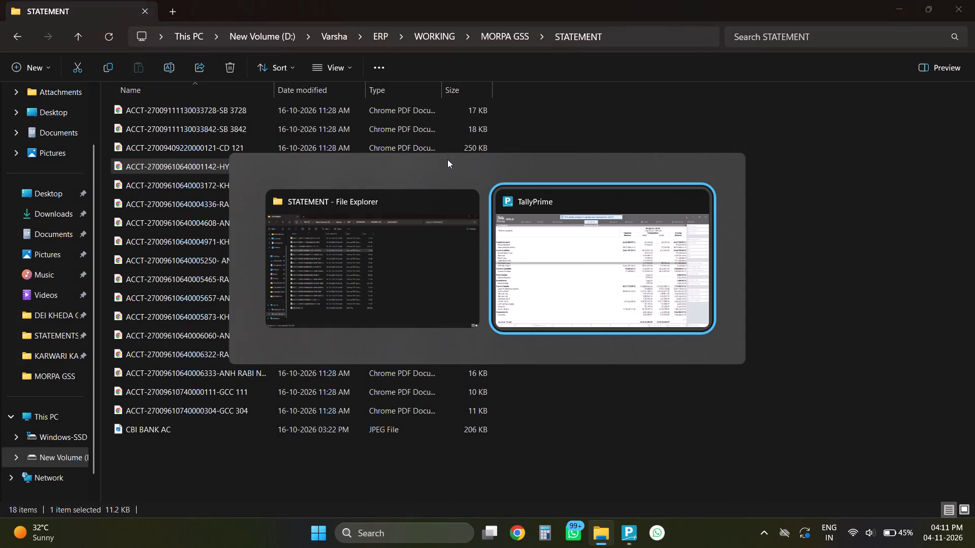
pyautogui.press('Escape')
pyautogui.press('Escape')
pyautogui.press('Escape')
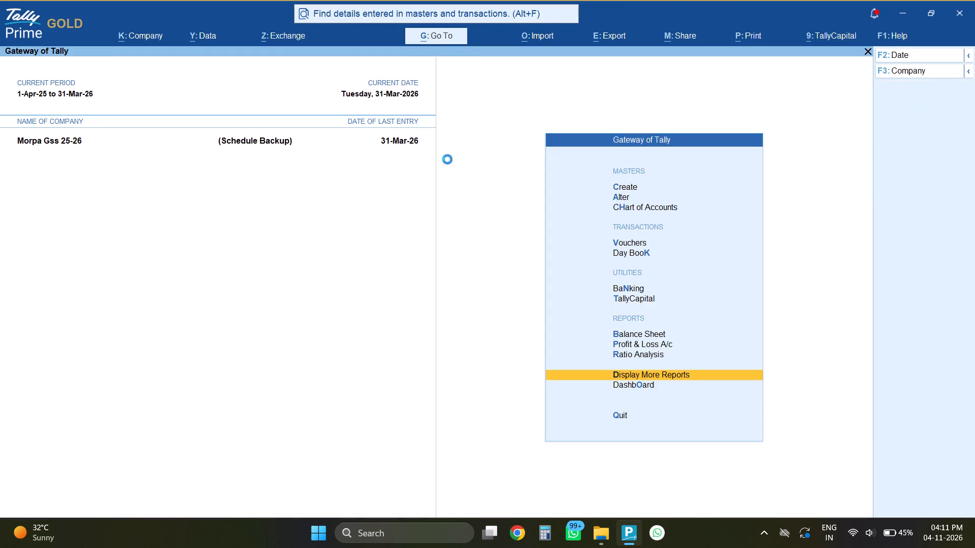
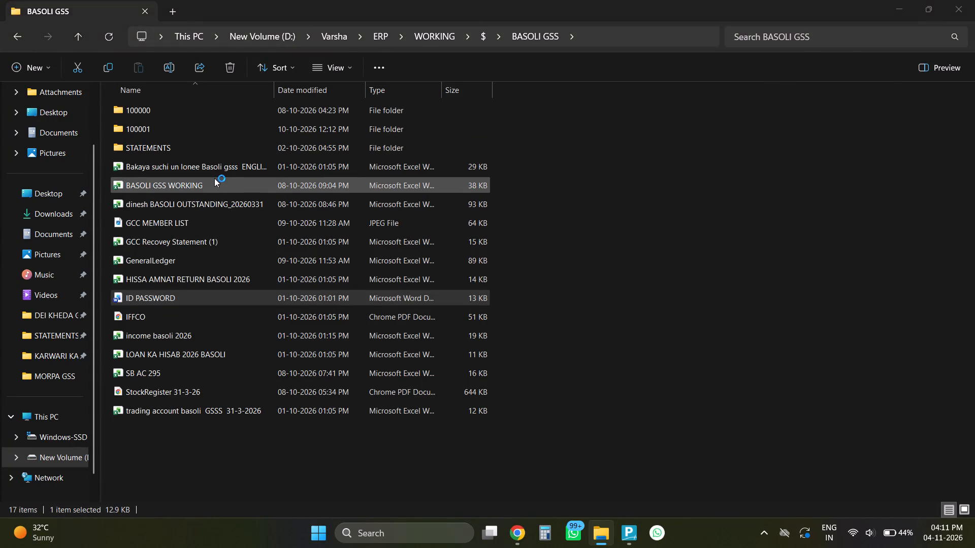
# Copy the login ID text from the Basoli GSS ID PASSWORD document in Word.
pyautogui.doubleClick(329, 207)
pyautogui.hotkey('ctrl', 'c')
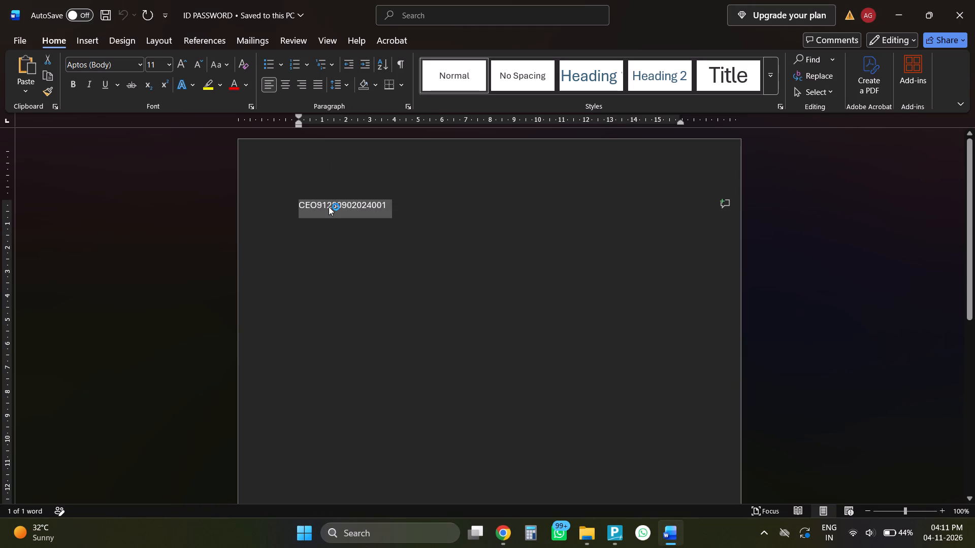
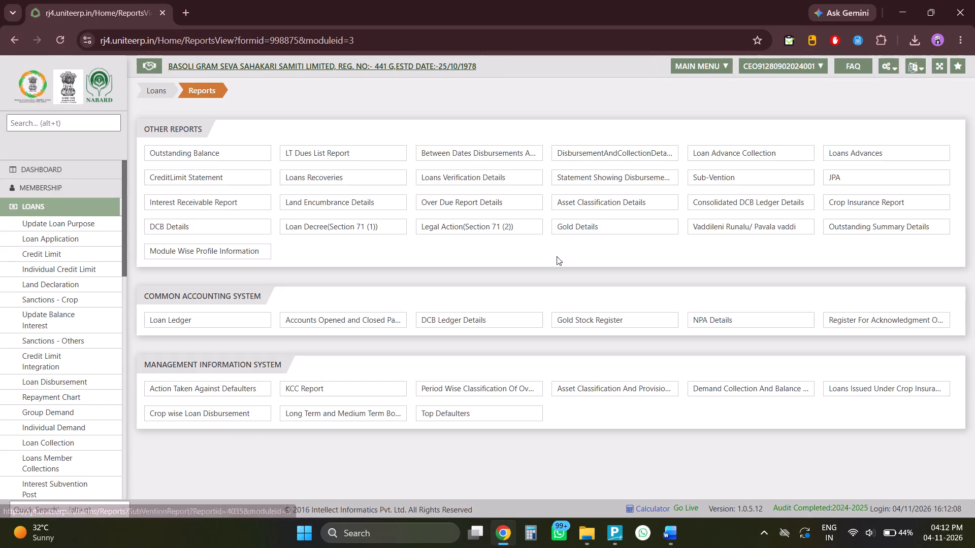
# Generate the NPA Details loan report for financial year 2025-2026 in Format1, with Regenerate Demand enabled.
pyautogui.click(735, 317)
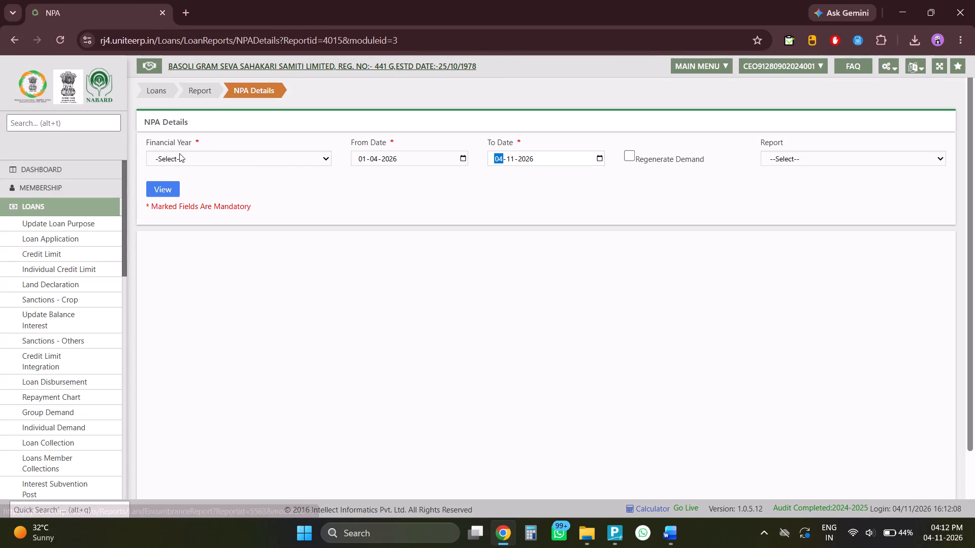
pyautogui.click(185, 160)
pyautogui.click(181, 217)
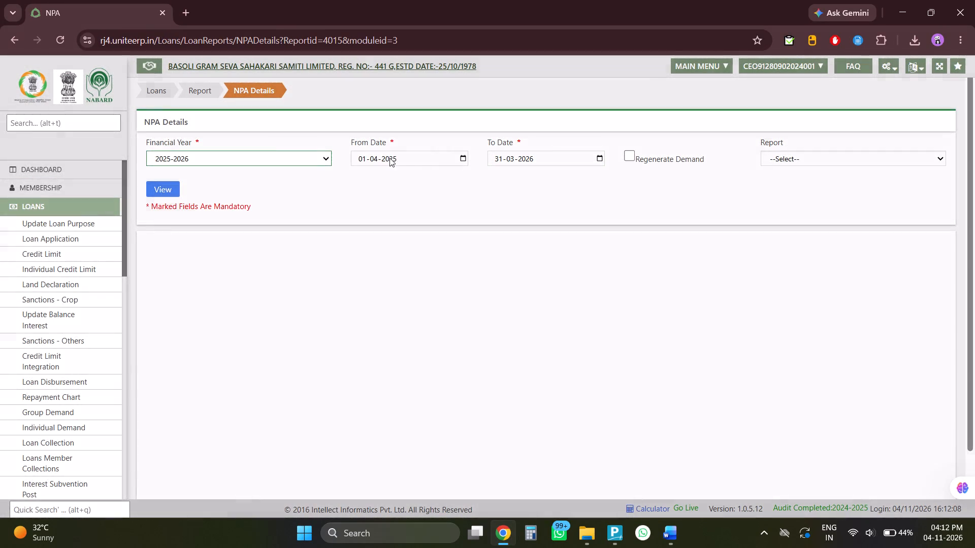
pyautogui.click(389, 158)
pyautogui.click(629, 155)
pyautogui.click(797, 155)
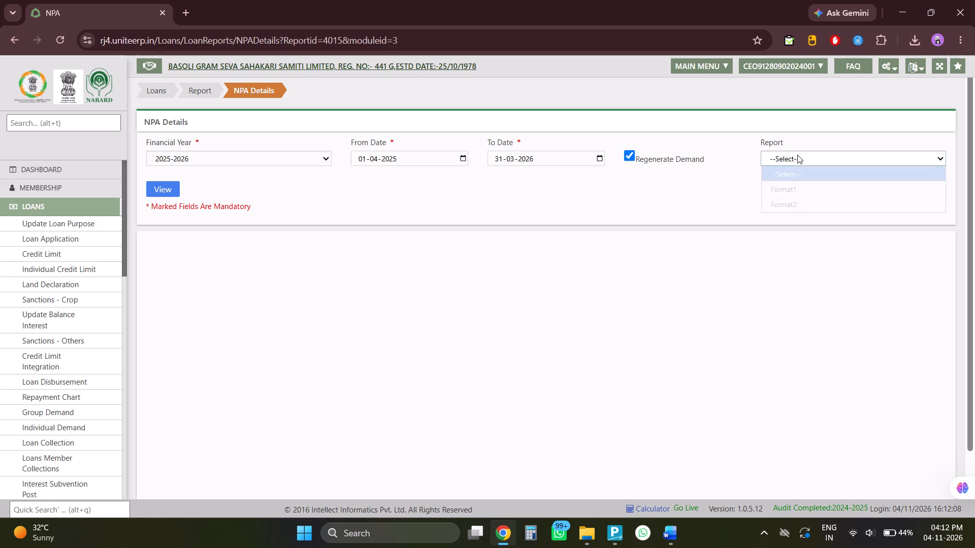
pyautogui.click(788, 184)
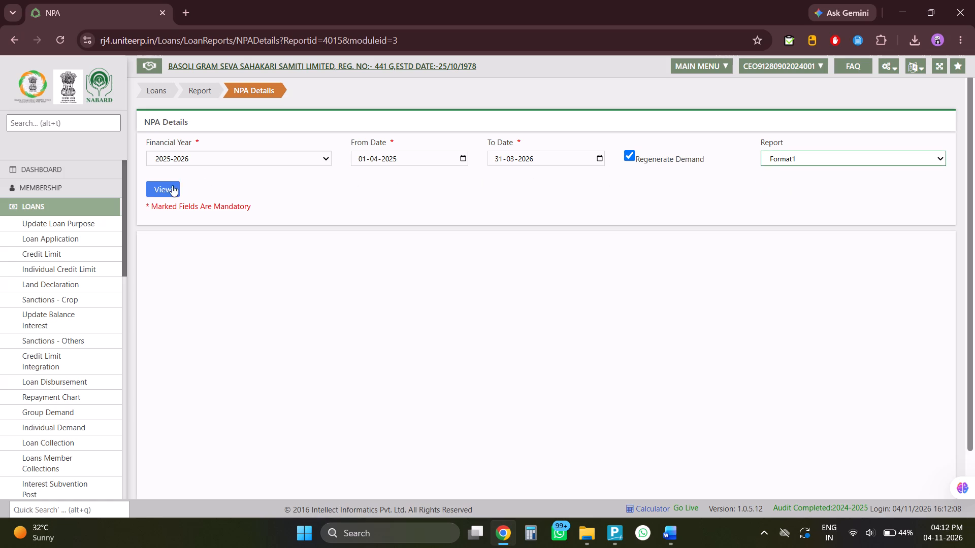
pyautogui.click(155, 191)
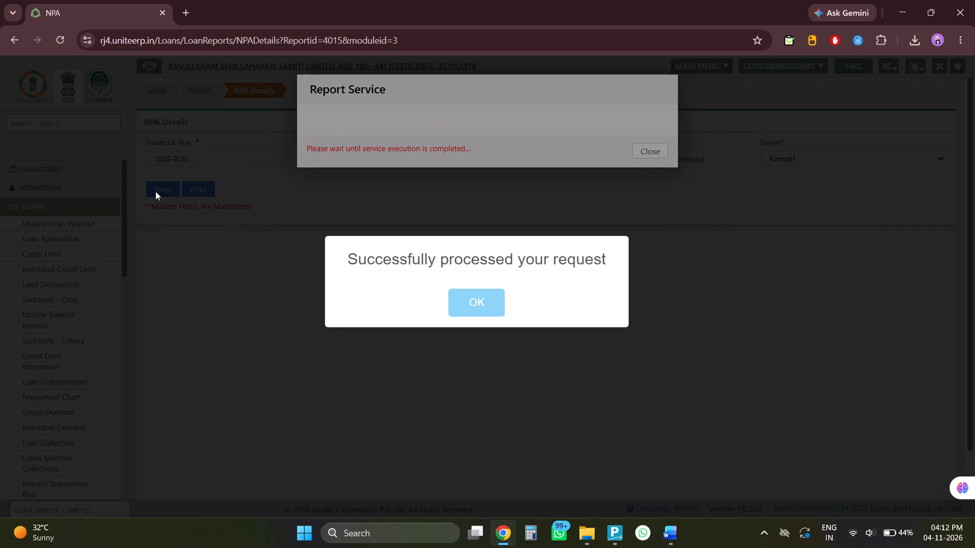
# Acknowledge the completed report service and print the NPA Details report for 01-04-2025 to 31-03-2026.
pyautogui.click(472, 302)
pyautogui.click(653, 152)
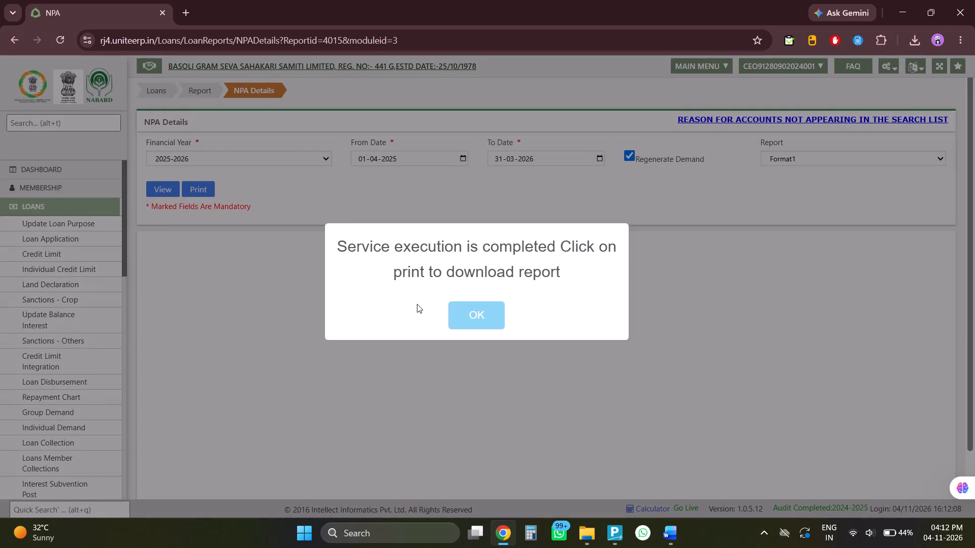
pyautogui.click(469, 315)
pyautogui.click(201, 190)
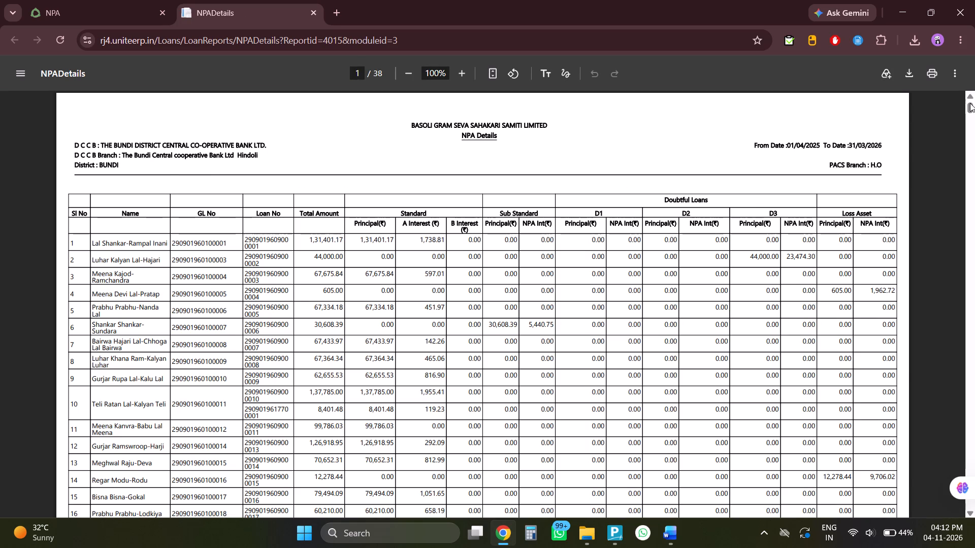
# Examine the summary on the last page of the NPA Details report and highlight the over due interest amount.
pyautogui.moveTo(970, 107); pyautogui.dragTo(974, 547)
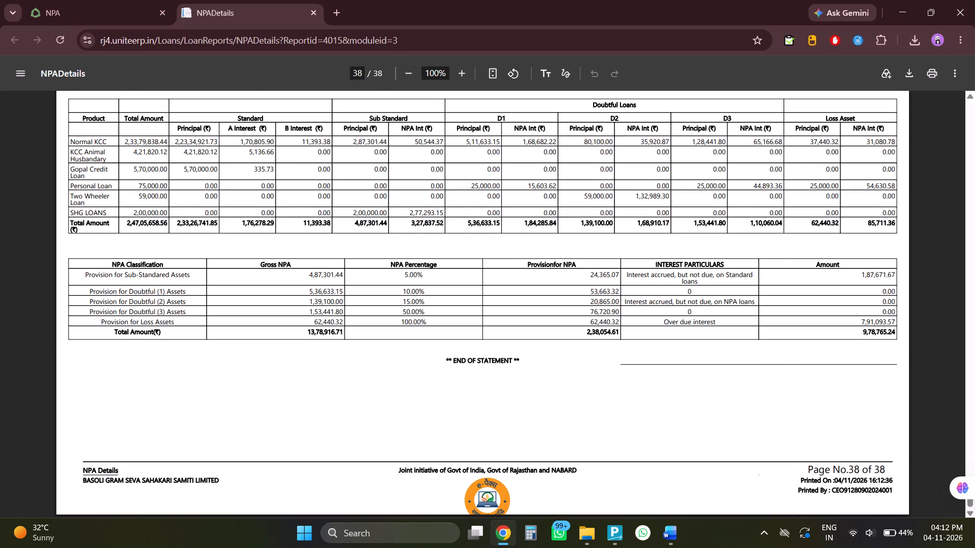
pyautogui.moveTo(860, 322); pyautogui.dragTo(903, 323)
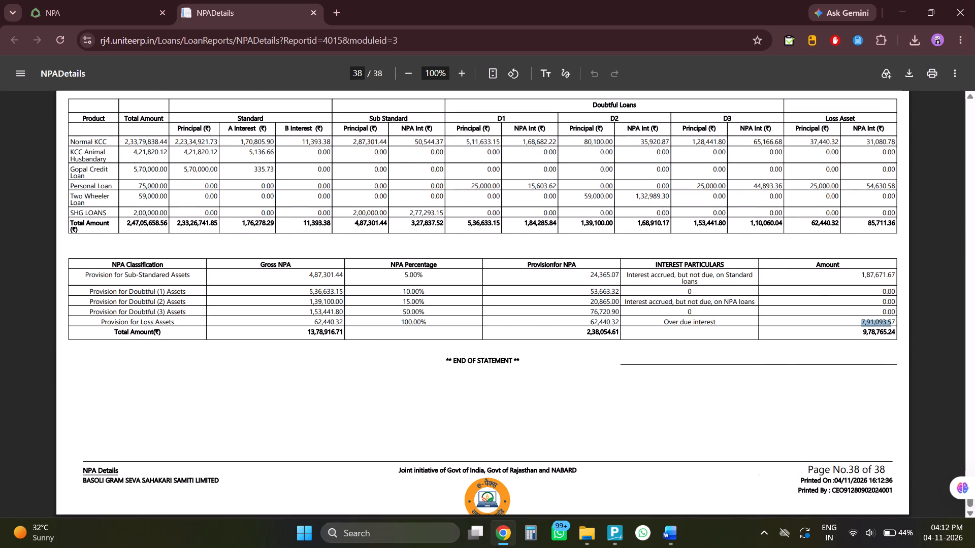
pyautogui.moveTo(903, 323); pyautogui.dragTo(906, 323)
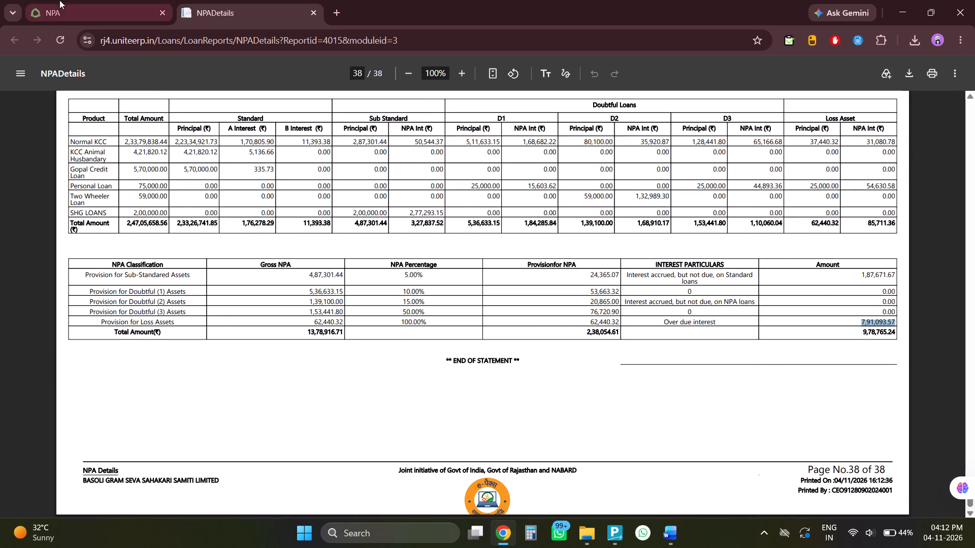
# Generate the audit report Annexure-XXI N.P.A. Statement from Enterprise Accounts for 01-04-2025 to 31-03-2026.
pyautogui.click(86, 0)
pyautogui.click(67, 87)
pyautogui.click(611, 243)
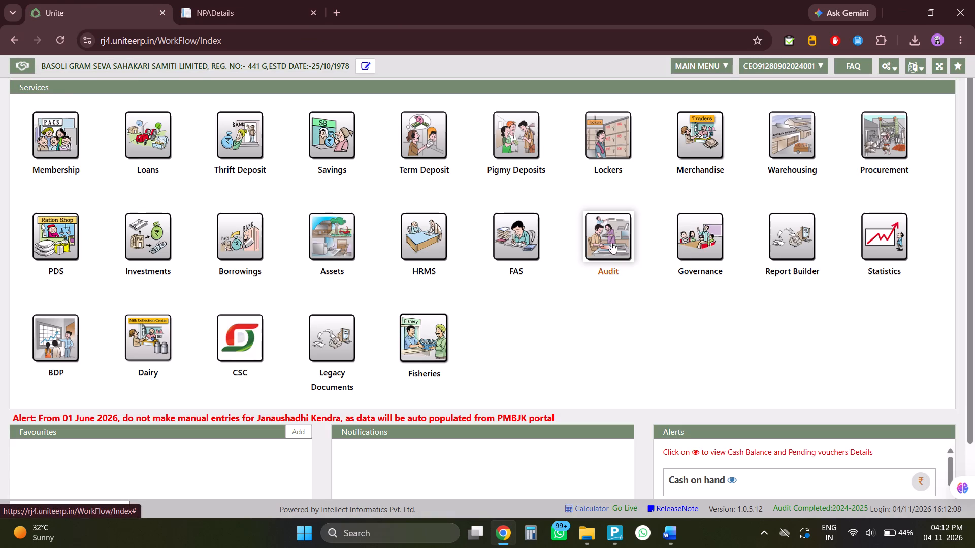
pyautogui.scroll(-2, 32, 446)
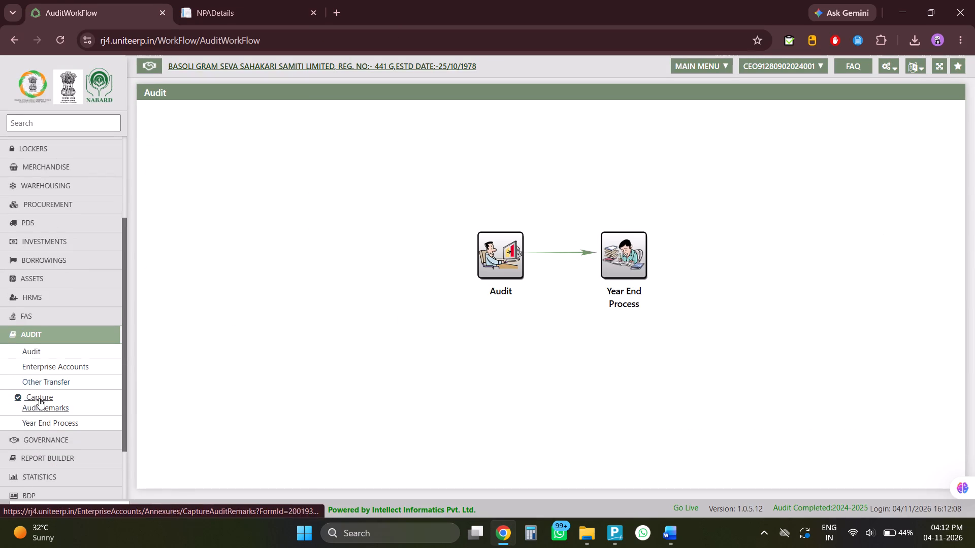
pyautogui.click(44, 371)
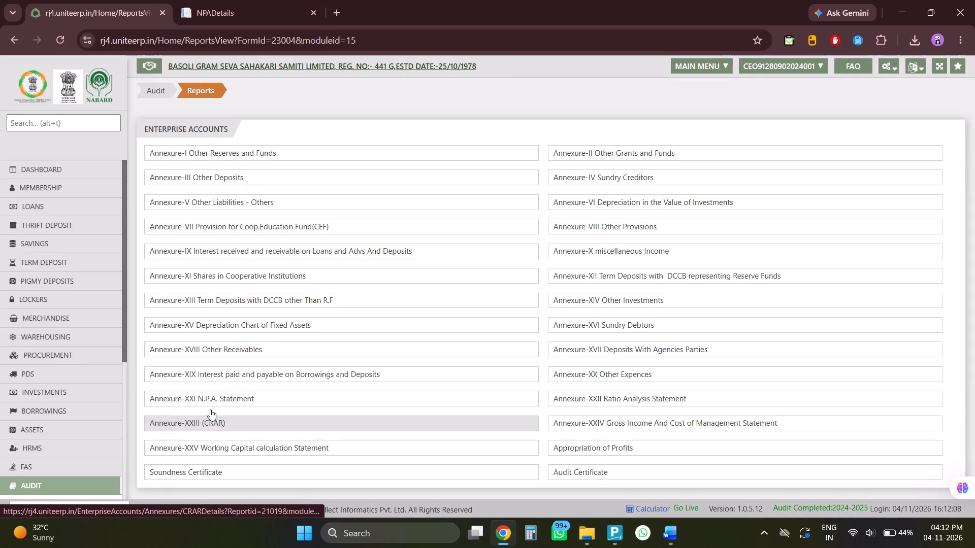
pyautogui.click(213, 394)
pyautogui.click(187, 143)
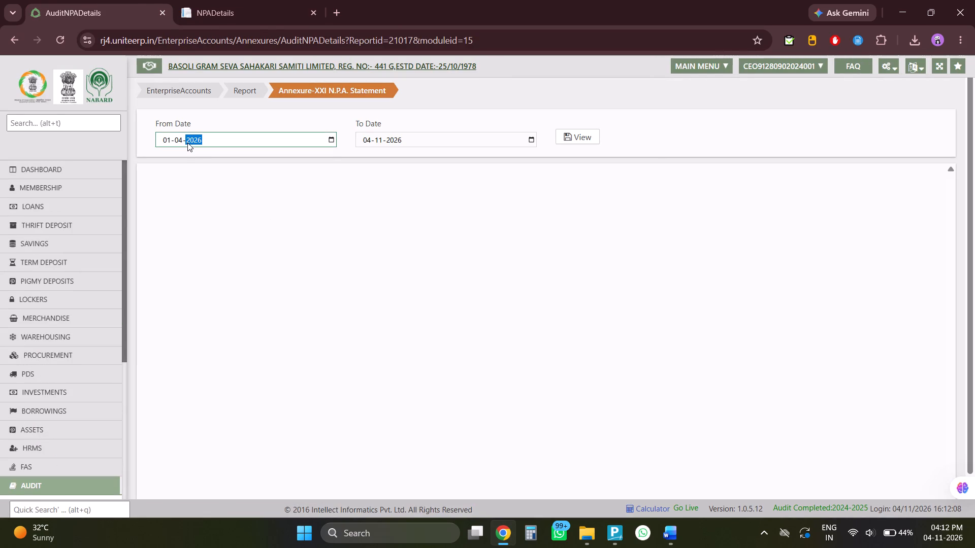
pyautogui.write('2025')
pyautogui.press('Tab')
pyautogui.press('Tab')
pyautogui.write('313')
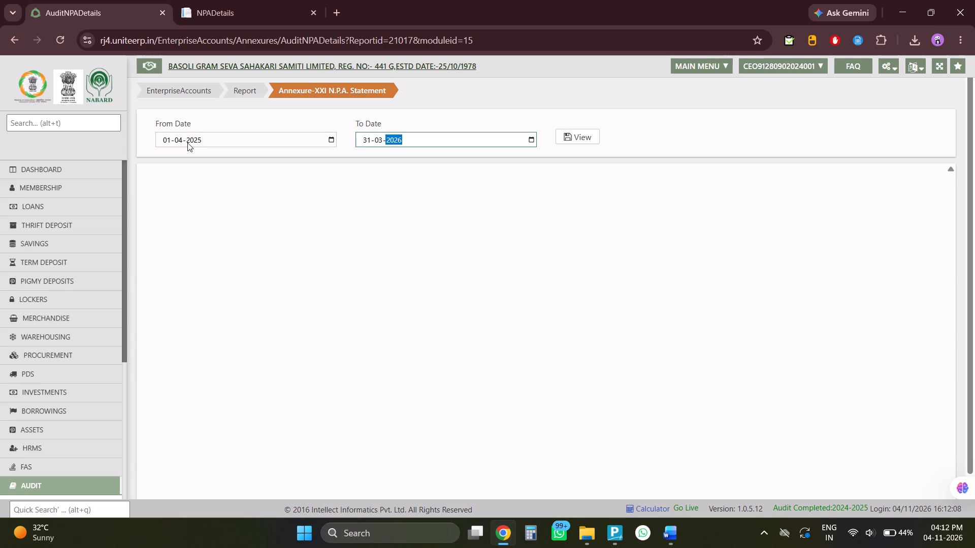
pyautogui.click(576, 135)
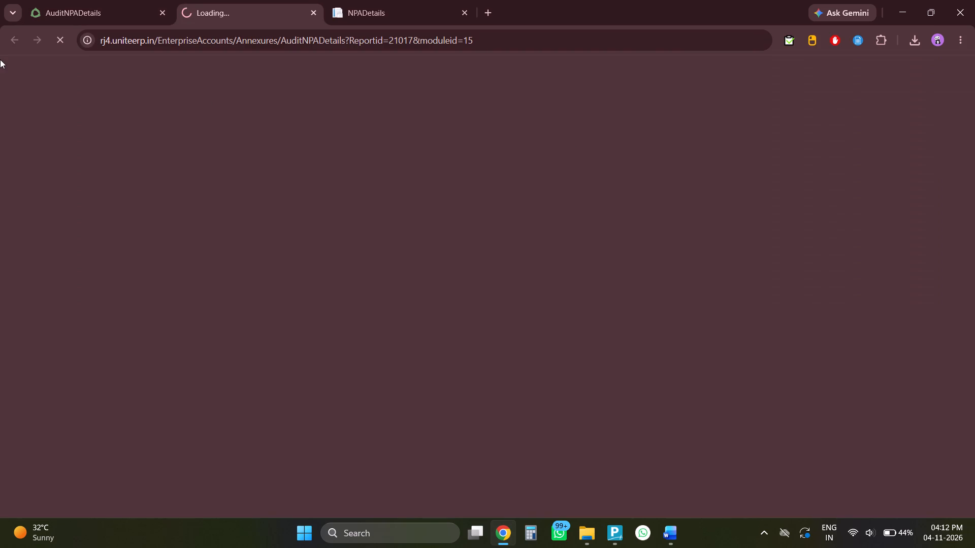
# Generate the Annexure-XXII Ratio Analysis Statement for 01-04-2025 to 31-03-2026 with PACS branch H.O.
pyautogui.click(85, 0)
pyautogui.click(239, 93)
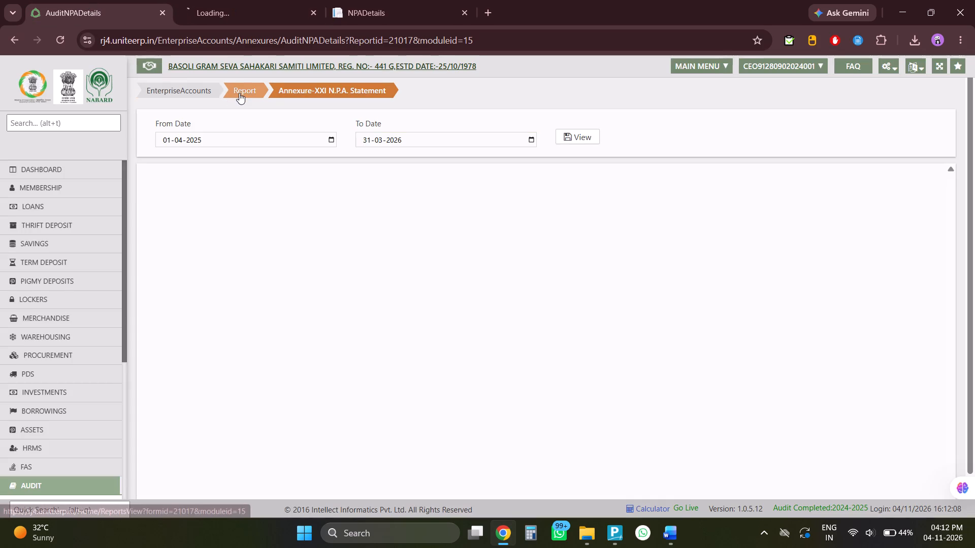
pyautogui.click(655, 379)
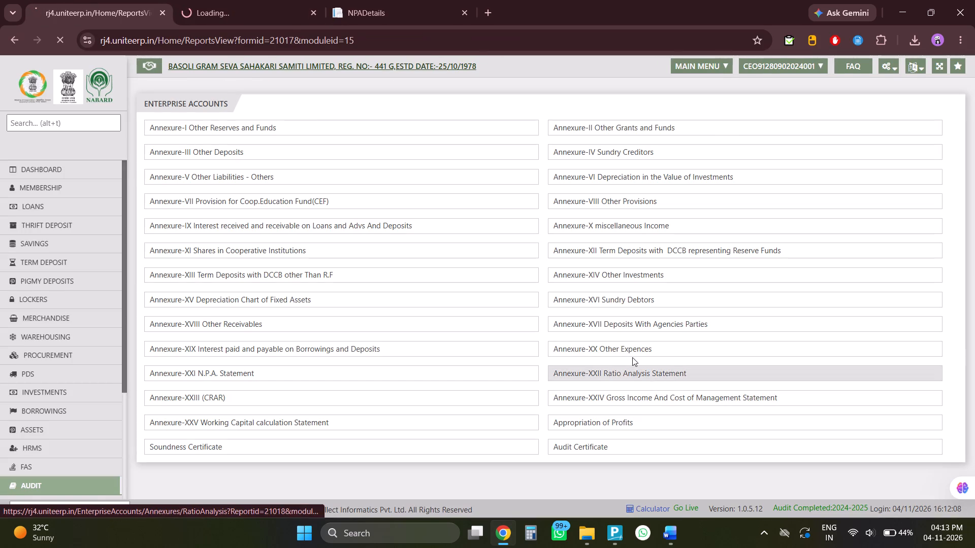
pyautogui.click(202, 140)
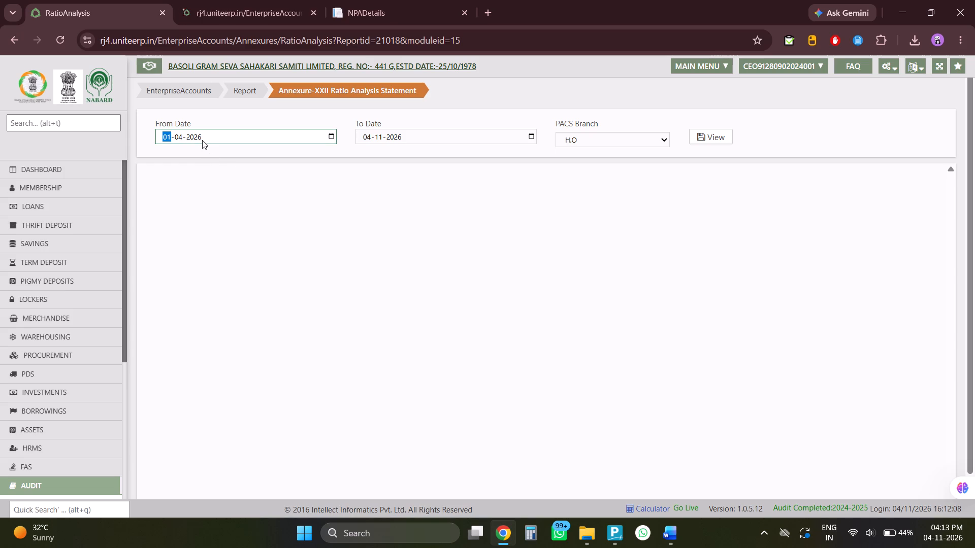
pyautogui.press('Right')
pyautogui.press('Right')
pyautogui.write('2025')
pyautogui.press('Tab')
pyautogui.press('Tab')
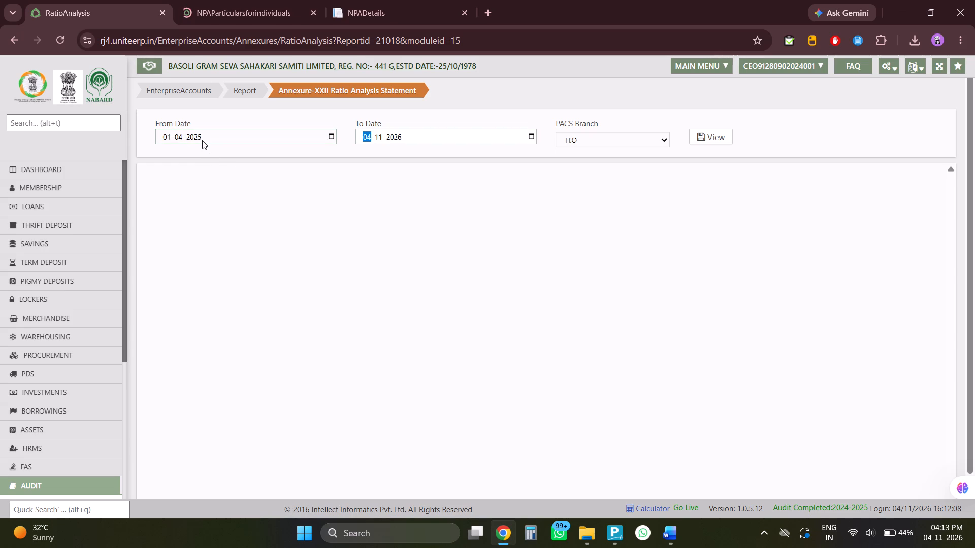
pyautogui.write('313')
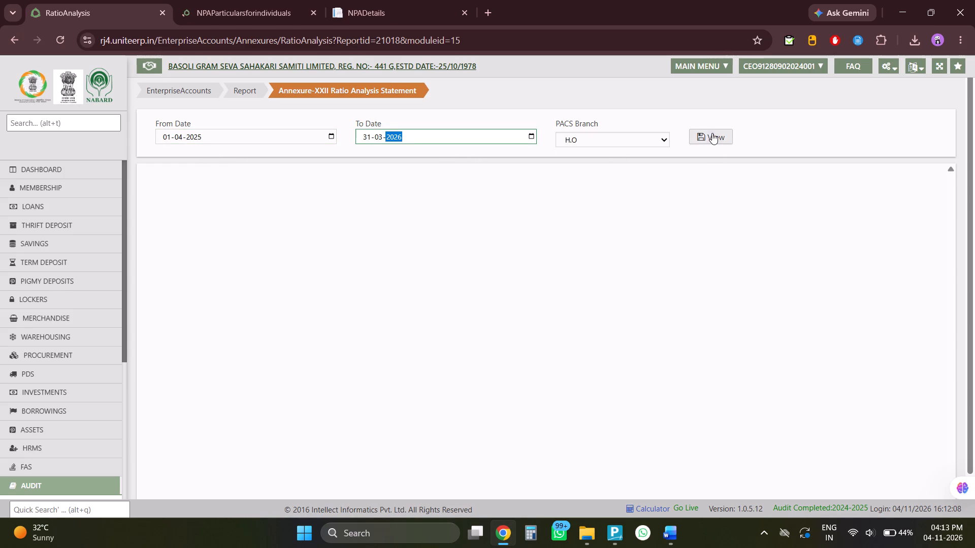
pyautogui.click(712, 133)
# Reload the Annexure-XXI N.P.A. Statement, examine its product and provision summary near the end, and highlight the over due interest amount.
pyautogui.click(315, 3)
pyautogui.click(436, 8)
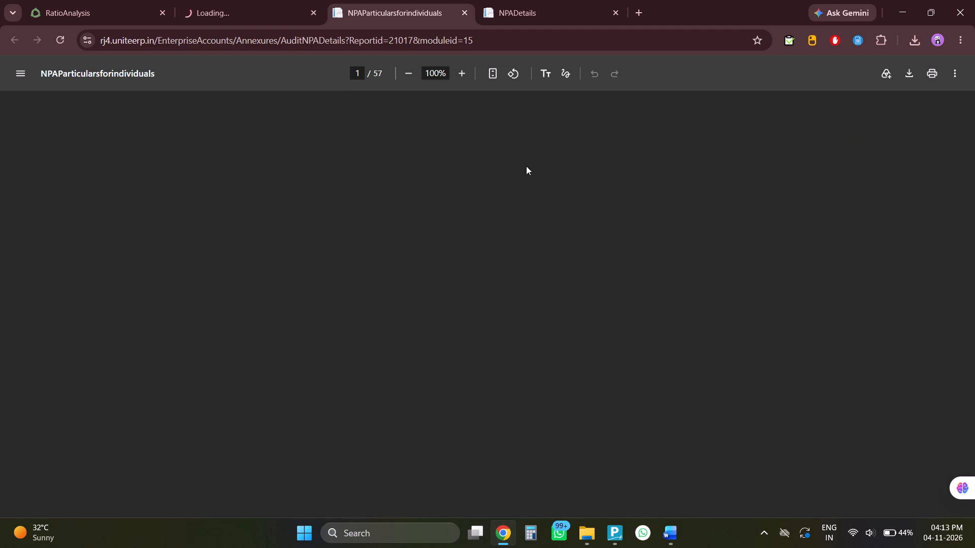
pyautogui.press('F5')
pyautogui.click(543, 151)
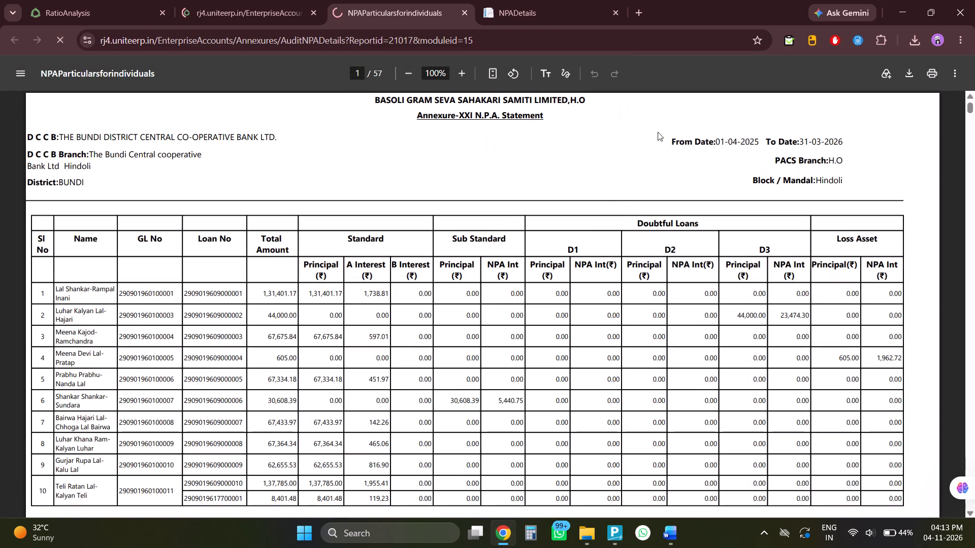
pyautogui.moveTo(967, 112); pyautogui.dragTo(974, 547)
pyautogui.scroll(8, 732, 379)
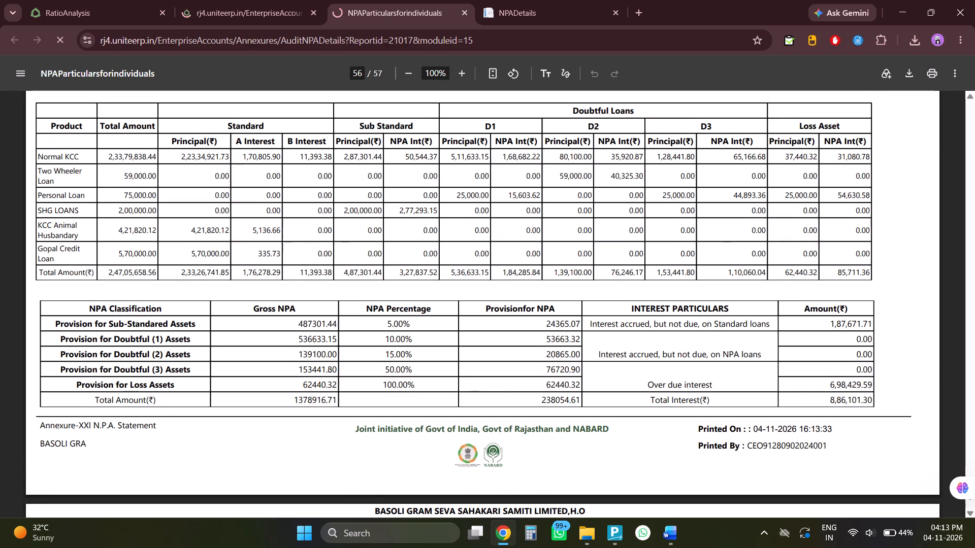
pyautogui.scroll(-2, 695, 329)
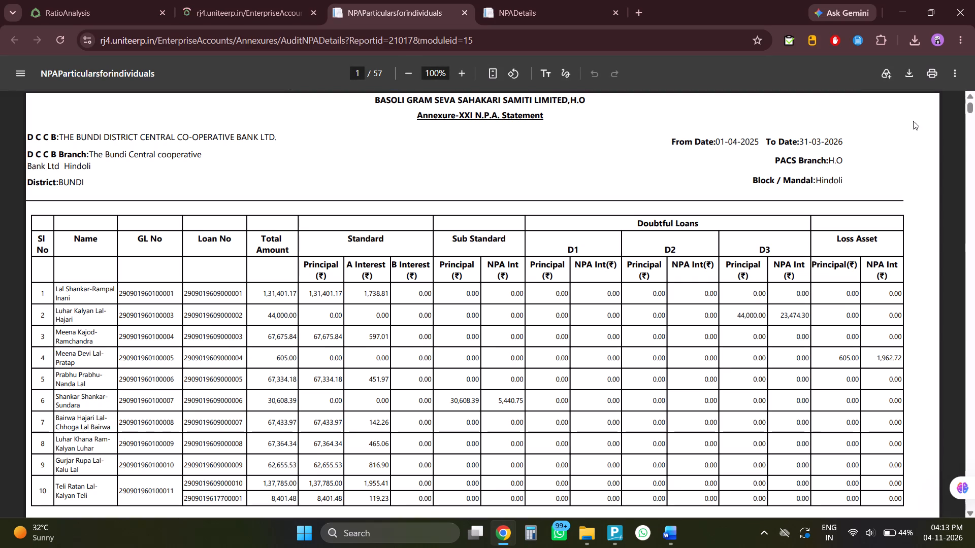
pyautogui.moveTo(972, 111); pyautogui.dragTo(973, 547)
pyautogui.scroll(6, 723, 328)
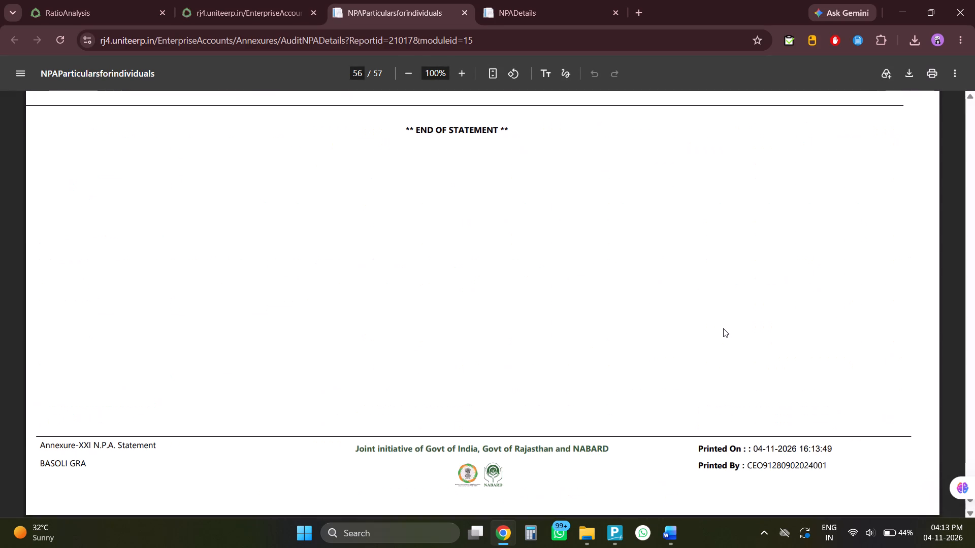
pyautogui.scroll(2, 723, 328)
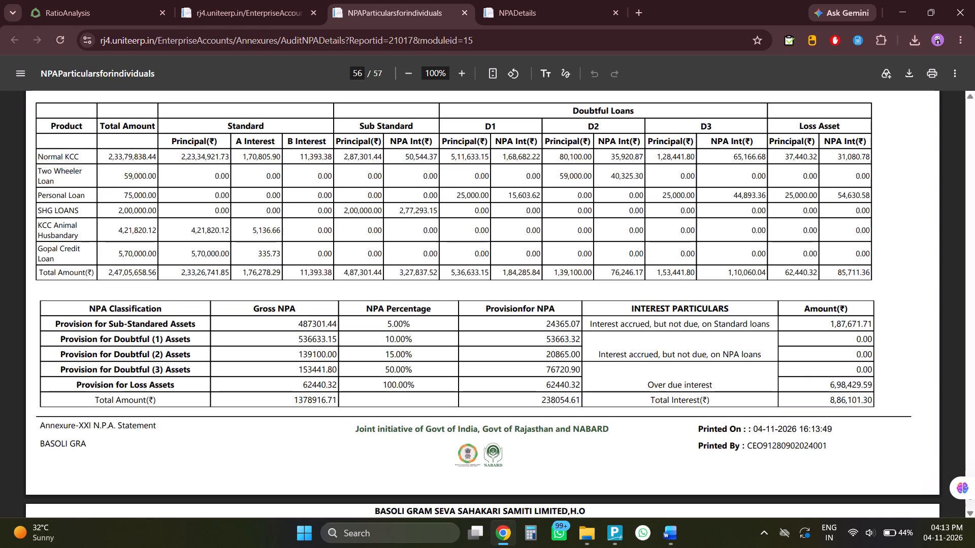
pyautogui.moveTo(830, 384); pyautogui.dragTo(879, 381)
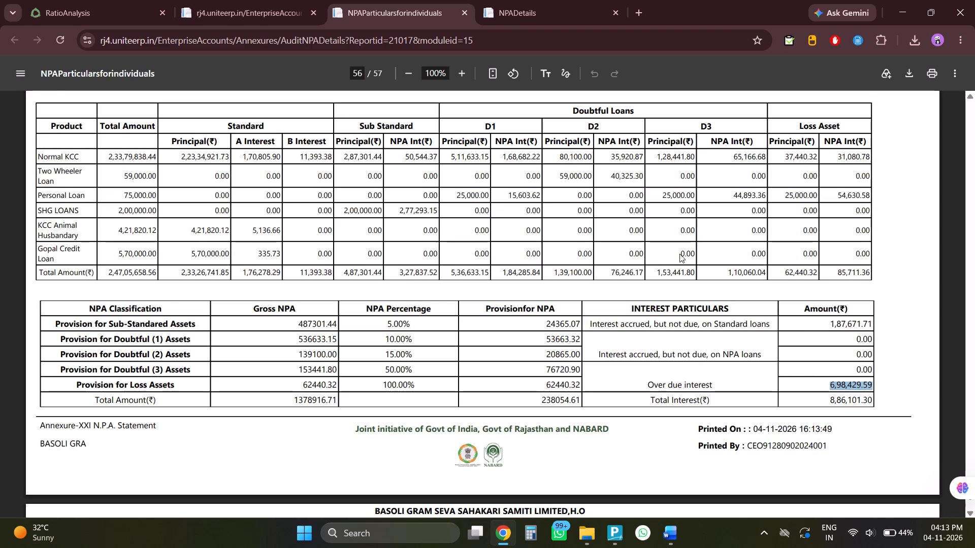
# Compare the summary tables of the NPA Details report and the Annexure-XXI statement, and view the Ratio Analysis statement.
pyautogui.click(578, 0)
pyautogui.click(885, 336)
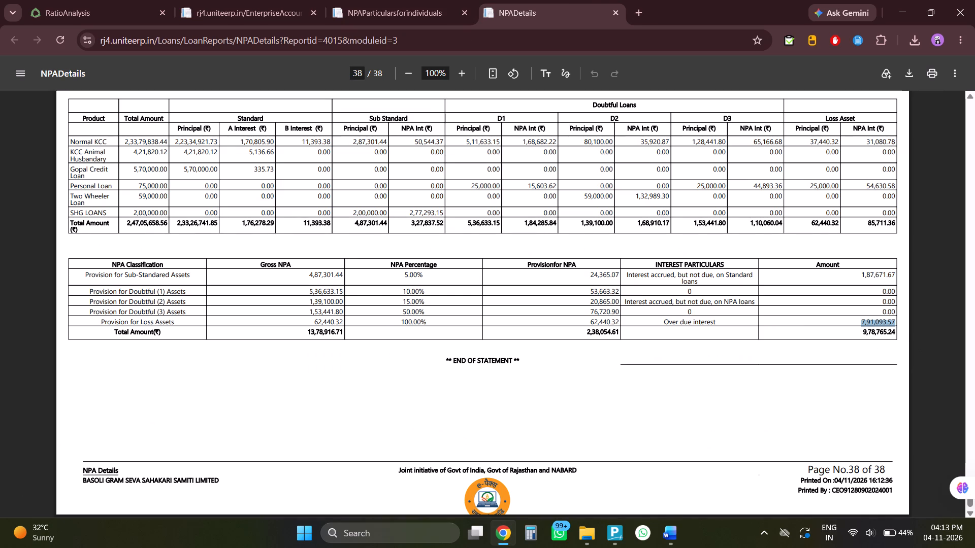
pyautogui.scroll(1, 806, 357)
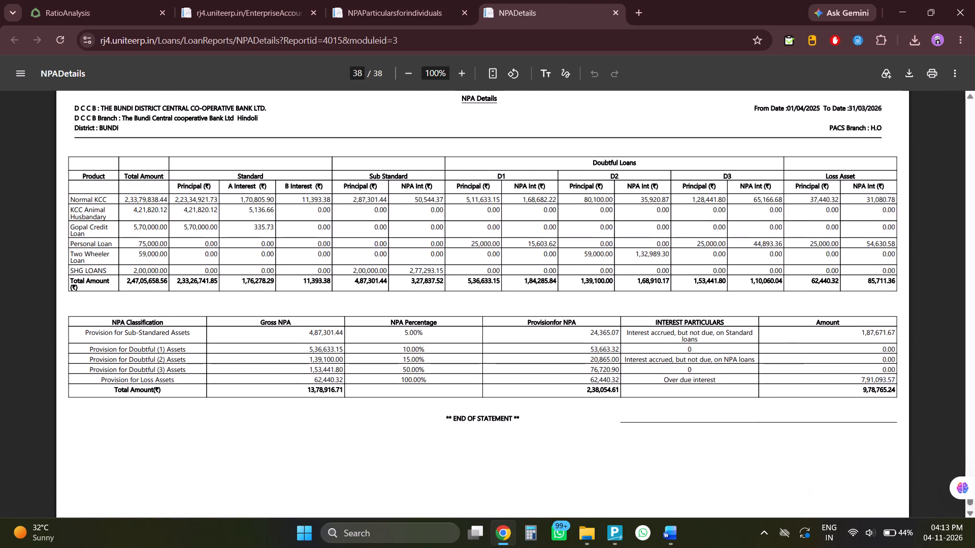
pyautogui.click(348, 0)
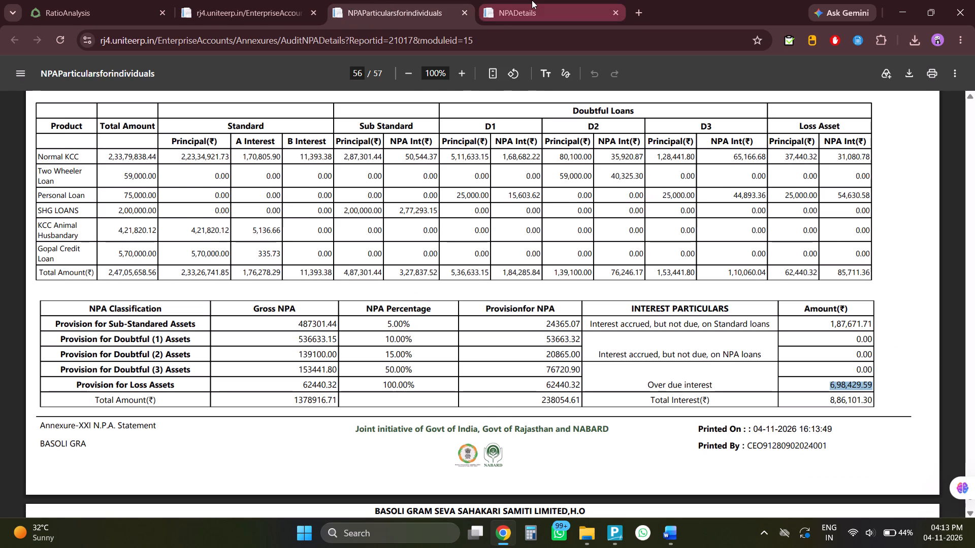
pyautogui.click(532, 0)
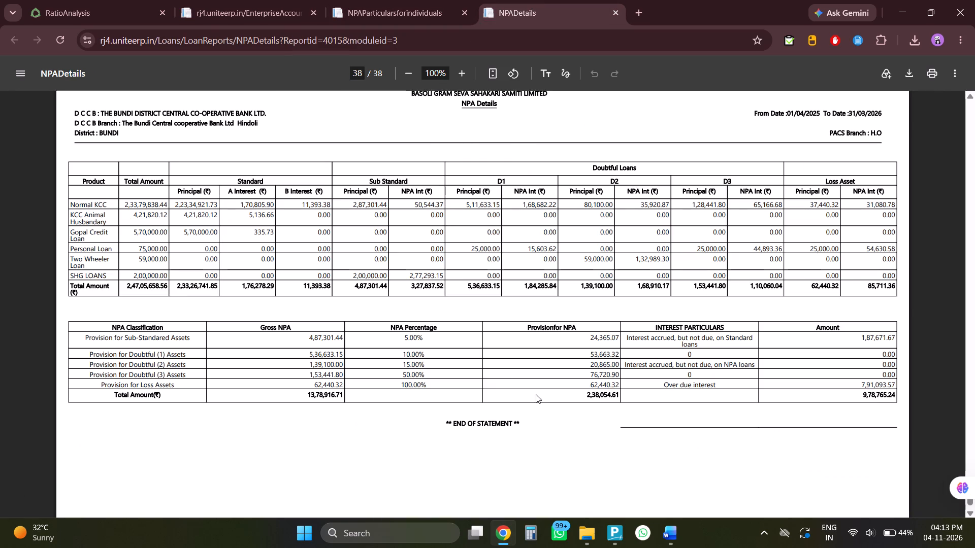
pyautogui.click(403, 2)
pyautogui.click(248, 0)
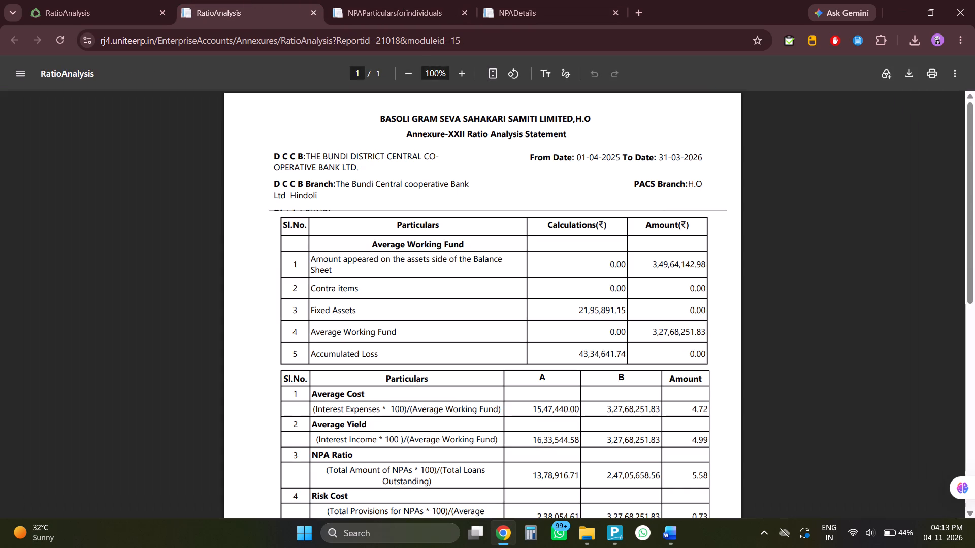
# Generate the FAS Trading Account-Before Dayend report as PDF for 01-04-2025 to 31-03-2026, branch H.O.
pyautogui.click(126, 0)
pyautogui.click(61, 73)
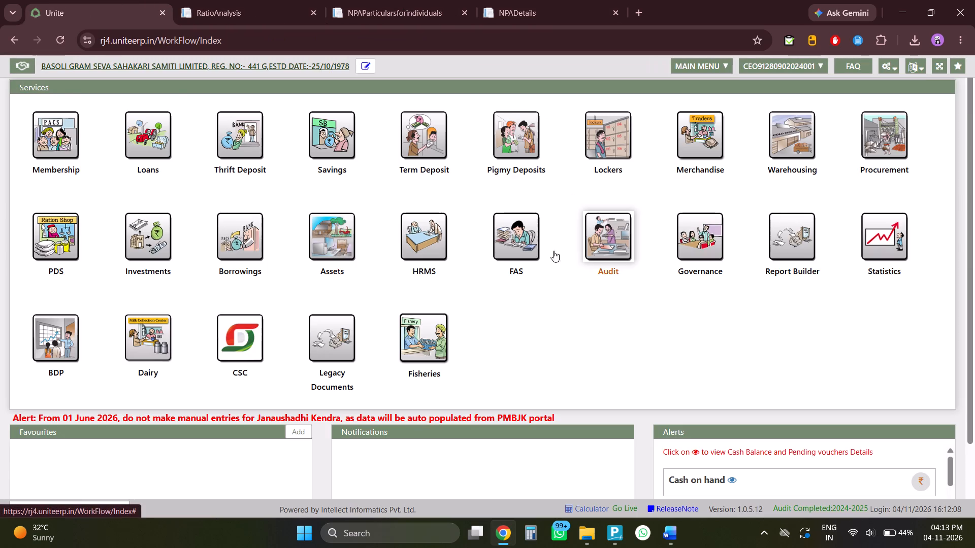
pyautogui.click(515, 243)
pyautogui.click(916, 122)
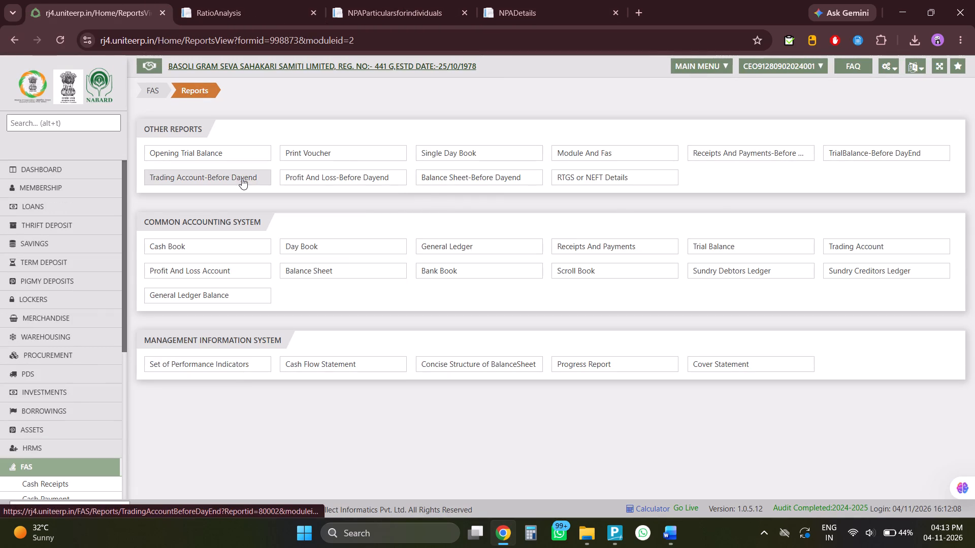
pyautogui.click(242, 178)
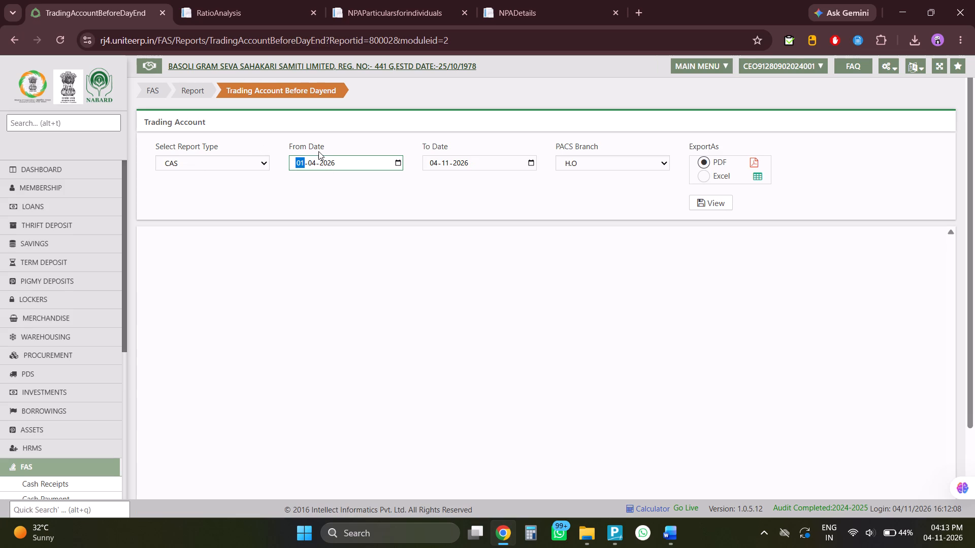
pyautogui.press('Right')
pyautogui.press('Right')
pyautogui.write('205')
pyautogui.press('BackSpace')
pyautogui.write('2025')
pyautogui.press('Tab')
pyautogui.press('Tab')
pyautogui.write('313')
pyautogui.click(708, 204)
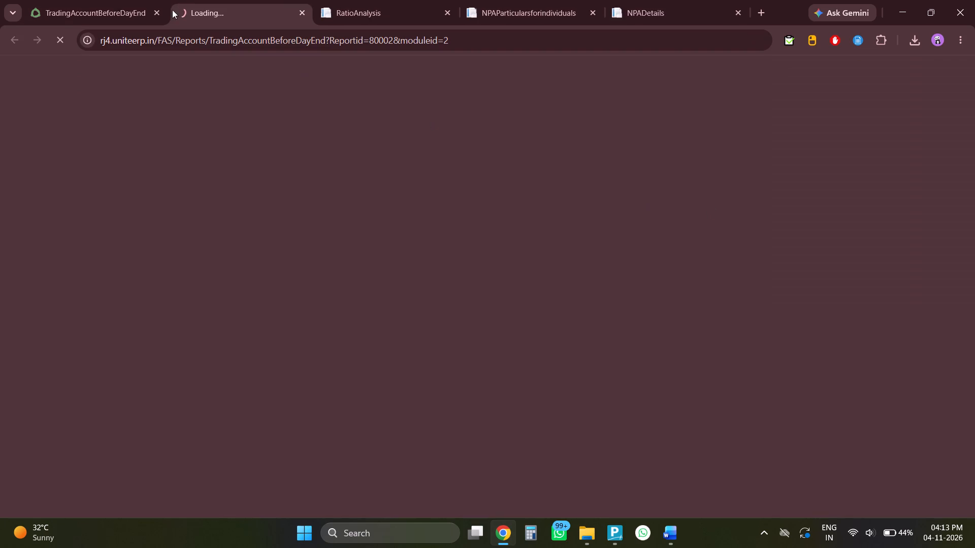
# Generate the FAS Profit And Loss-Before Dayend report as PDF for 31-03-2026, report type CAS, branch H.O.
pyautogui.click(93, 0)
pyautogui.click(203, 89)
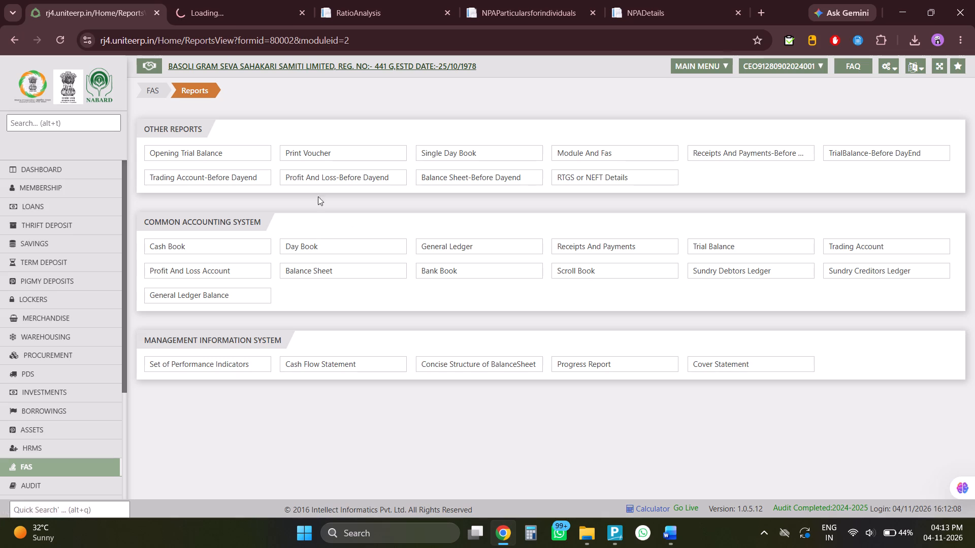
pyautogui.click(315, 175)
pyautogui.click(161, 163)
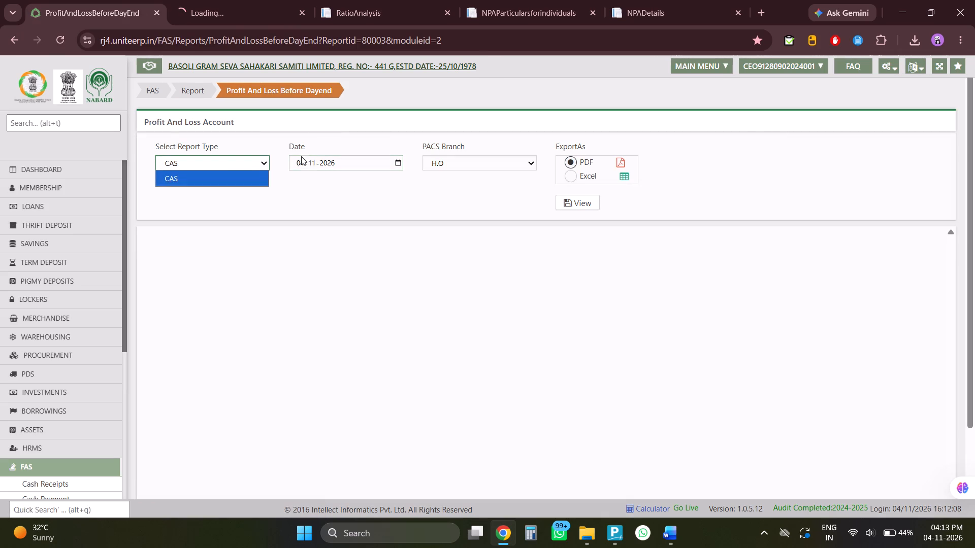
pyautogui.click(301, 156)
pyautogui.write('313')
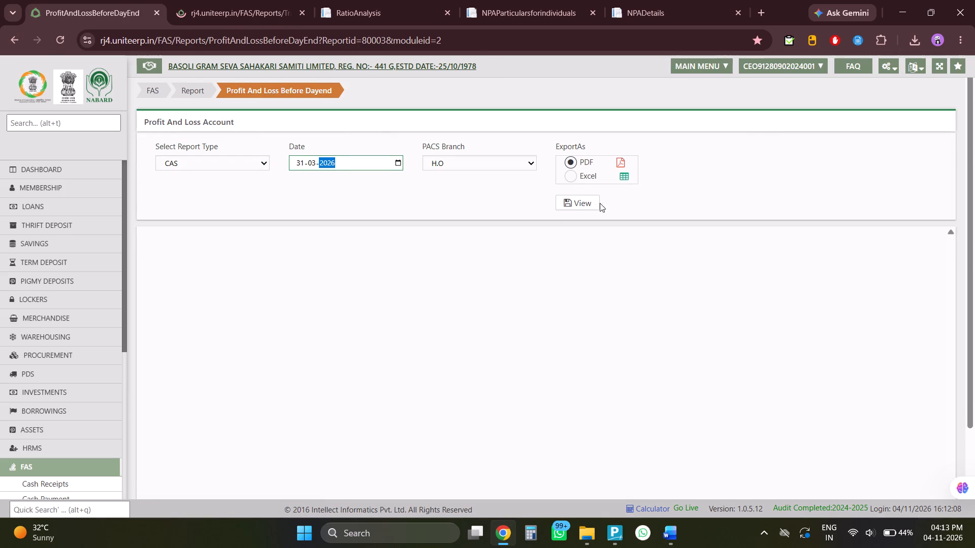
pyautogui.click(585, 202)
# Generate the FAS Balance Sheet-Before Dayend report as PDF for 31-03-2026, report type CAS, branch H.O.
pyautogui.click(93, 0)
pyautogui.click(188, 83)
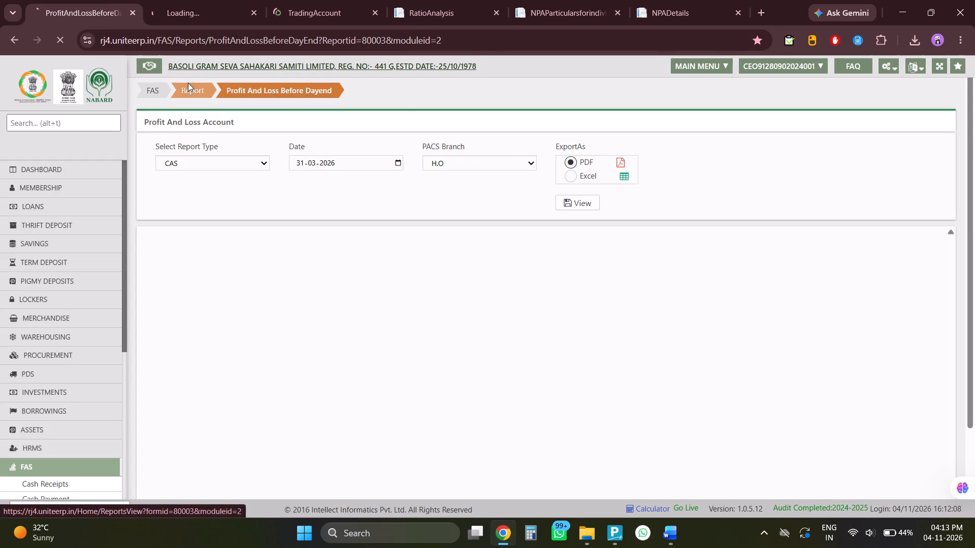
pyautogui.scroll(1, 456, 156)
pyautogui.click(456, 156)
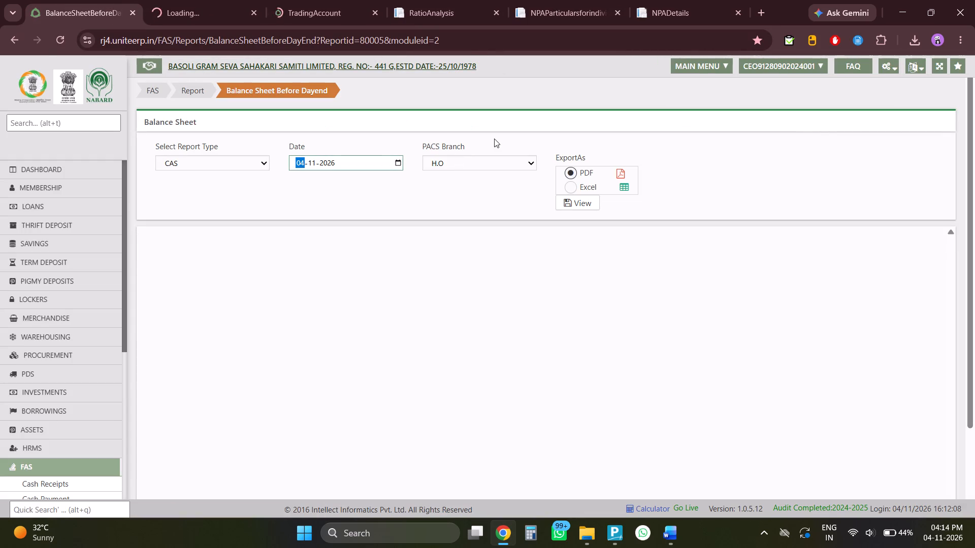
pyautogui.write('313')
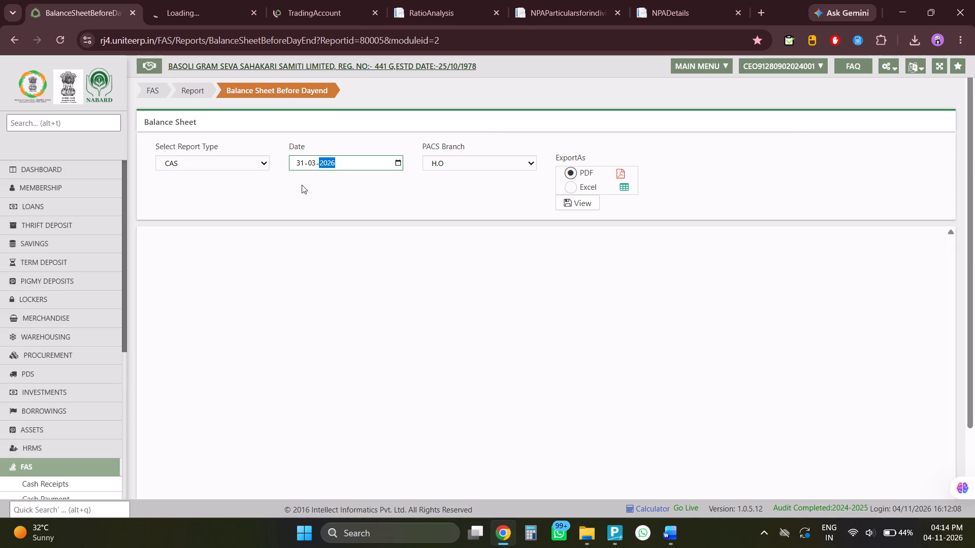
pyautogui.click(576, 198)
# Generate the Opening Trial Balance report as PDF from 01-04-2026 for branch H.O.
pyautogui.click(78, 0)
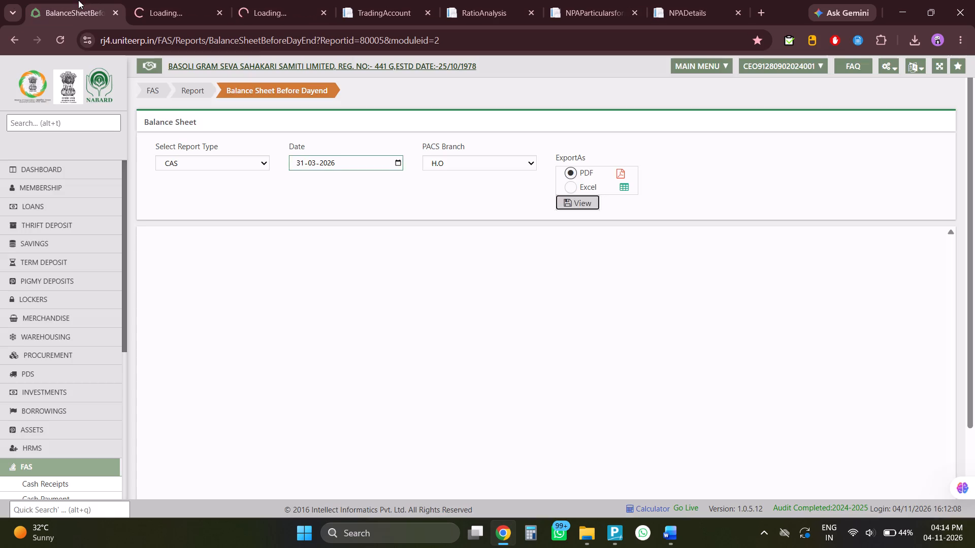
pyautogui.click(194, 96)
pyautogui.click(191, 147)
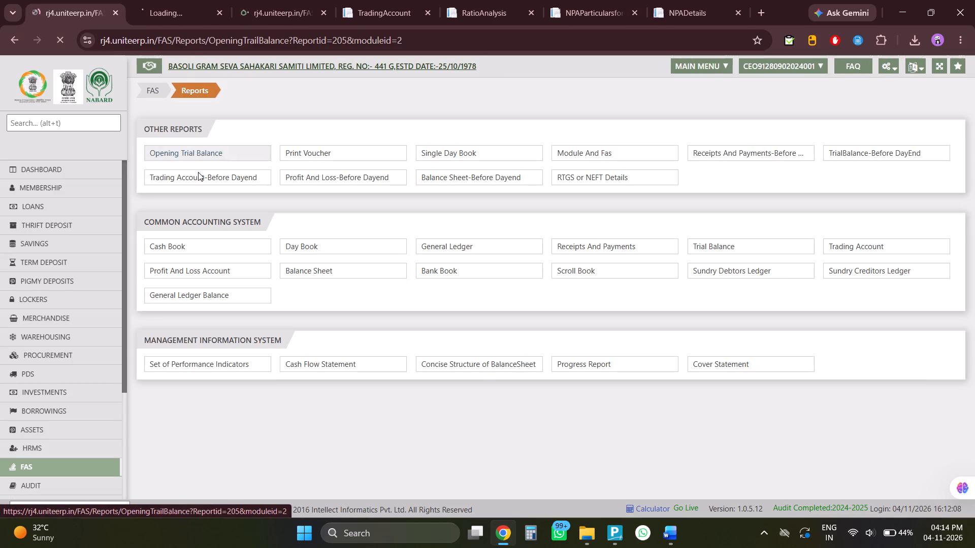
pyautogui.click(206, 157)
pyautogui.click(194, 189)
pyautogui.click(347, 162)
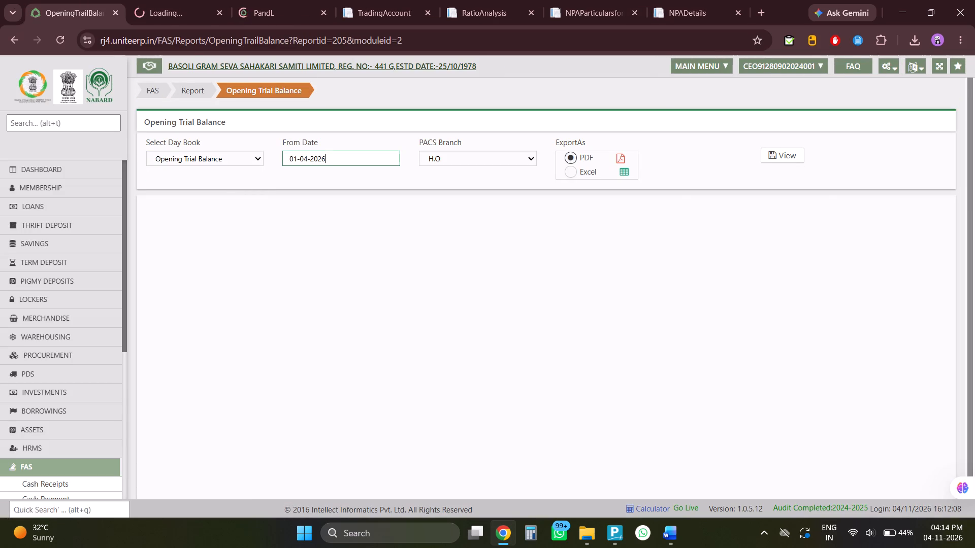
pyautogui.click(783, 159)
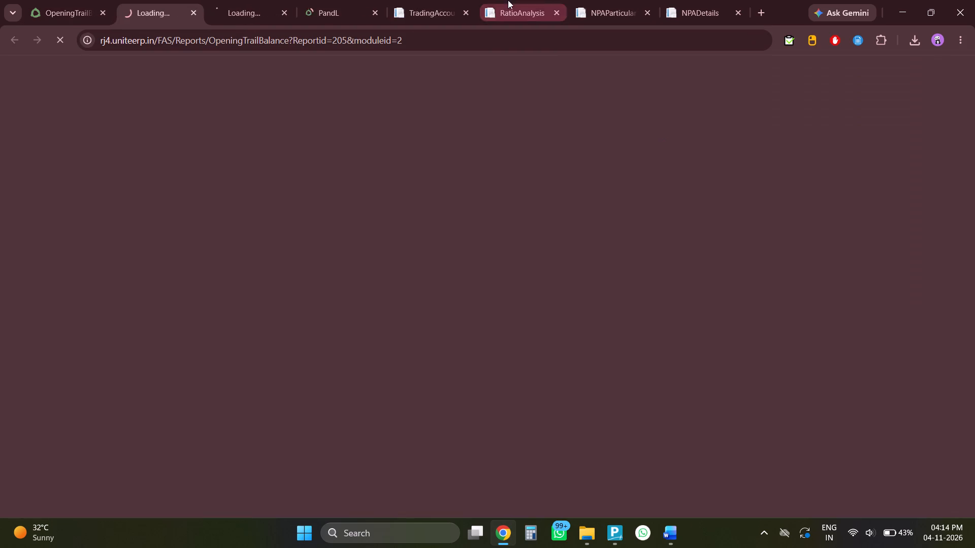
# Examine the before-dayend Profit and Loss report, highlighting the current-year interest received on loans and interest receivables.
pyautogui.click(457, 0)
pyautogui.click(350, 0)
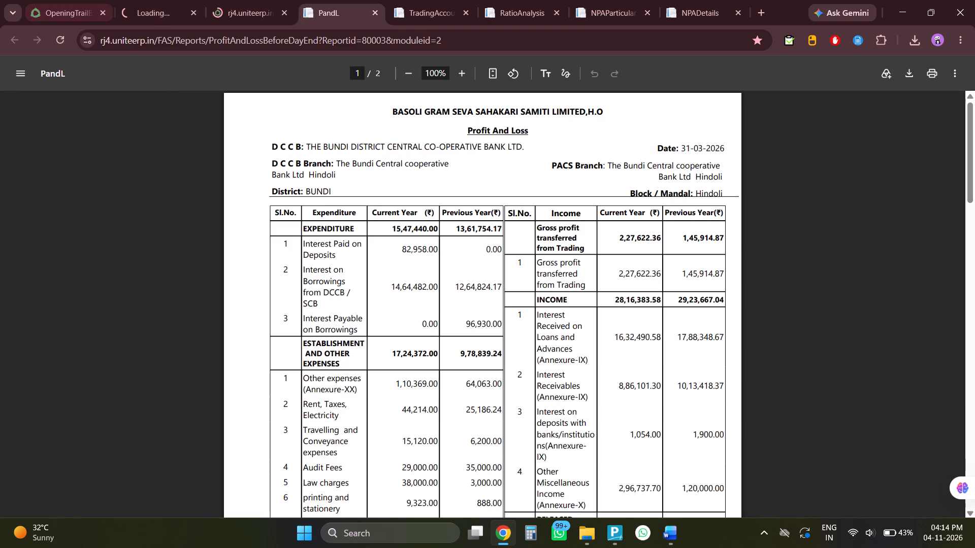
pyautogui.moveTo(613, 335); pyautogui.dragTo(693, 342)
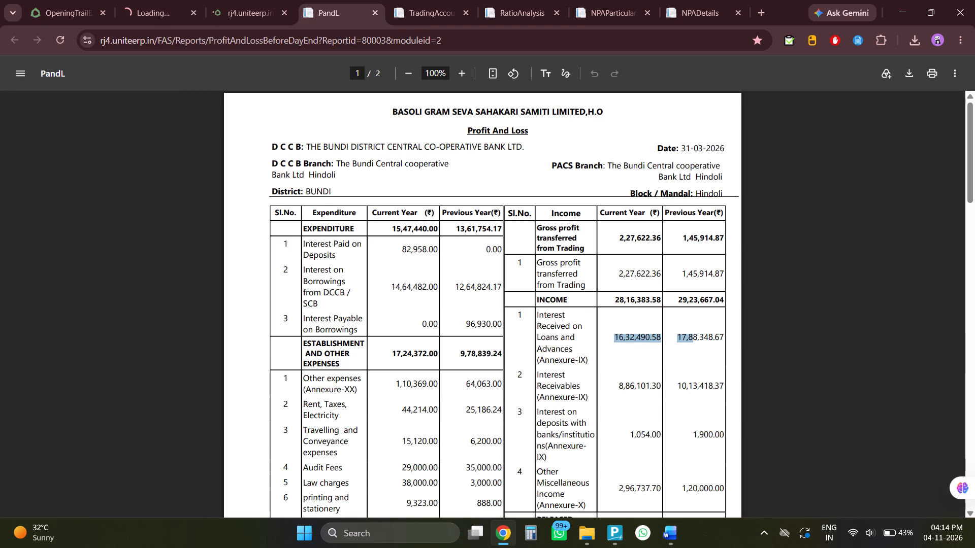
pyautogui.moveTo(620, 380); pyautogui.dragTo(670, 387)
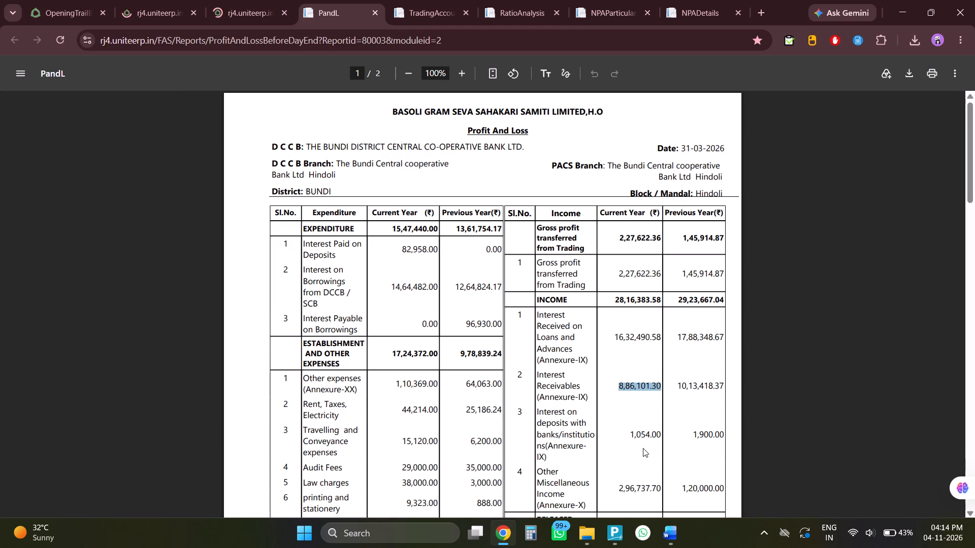
pyautogui.click(643, 448)
pyautogui.scroll(-2, 589, 450)
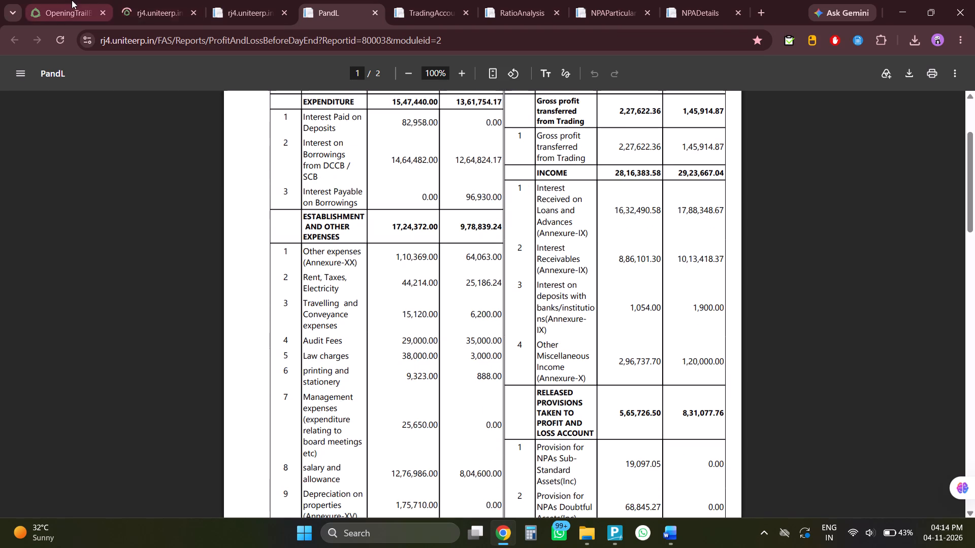
pyautogui.moveTo(613, 208); pyautogui.dragTo(674, 212)
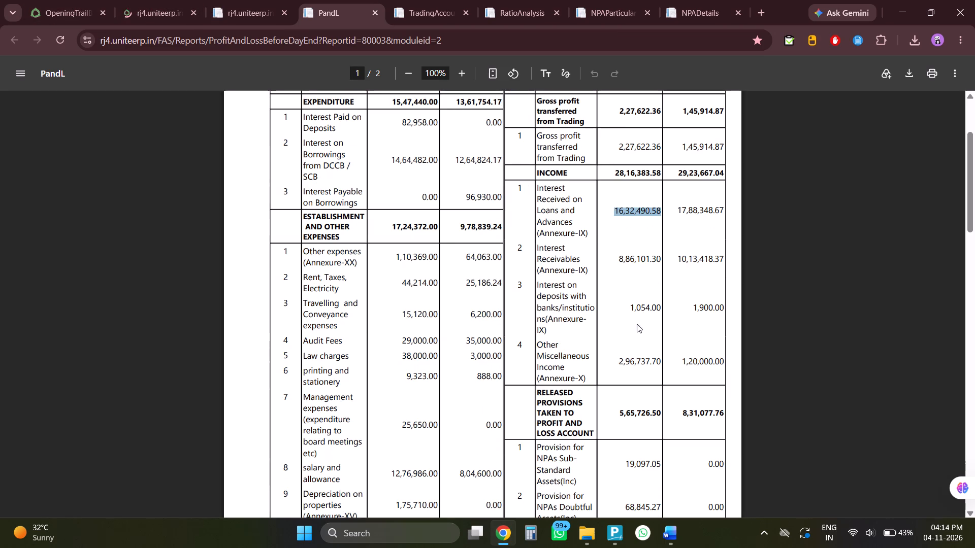
pyautogui.scroll(-3, 645, 353)
pyautogui.scroll(3, 645, 353)
# Generate the Common Accounting System Trading Account report as PDF with from date 01-04-2025.
pyautogui.click(101, 0)
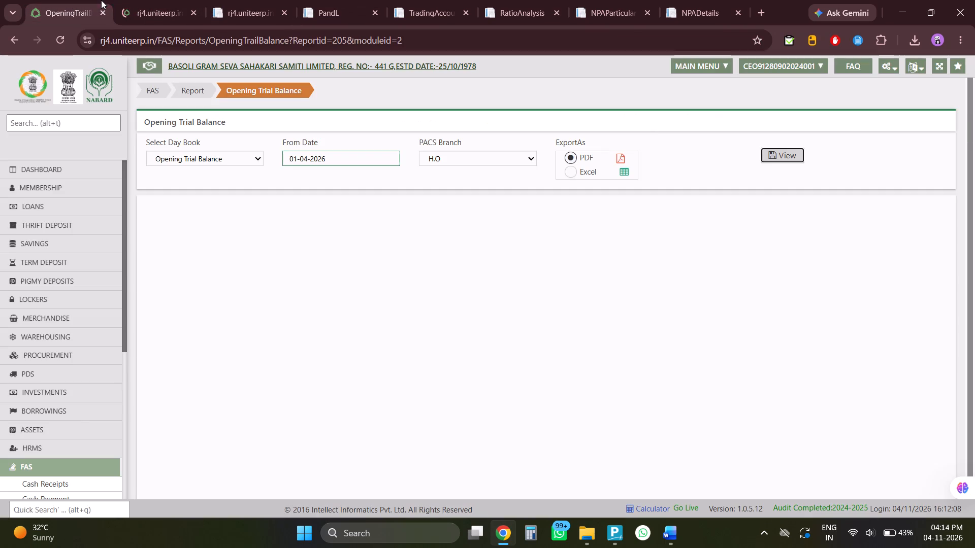
pyautogui.click(190, 93)
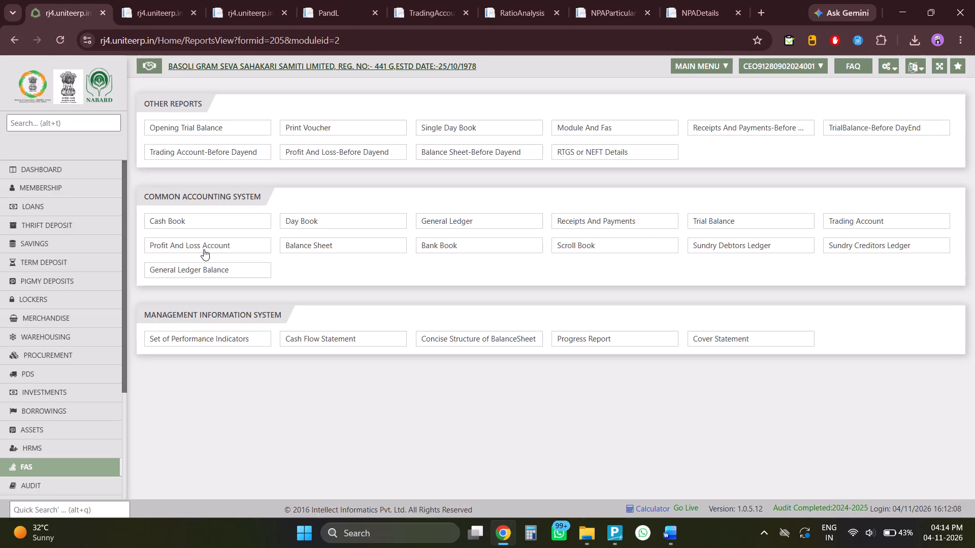
pyautogui.click(866, 224)
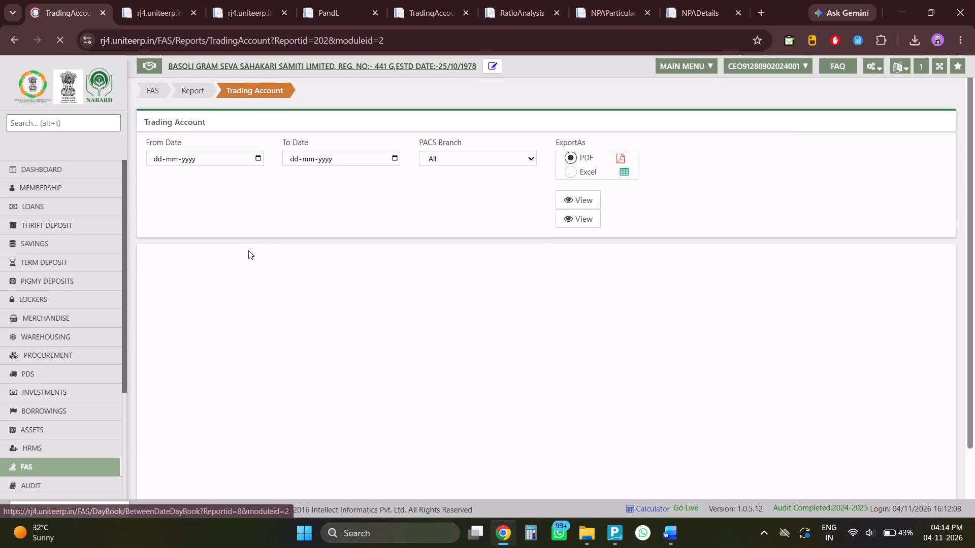
pyautogui.press('1')
pyautogui.press('Right')
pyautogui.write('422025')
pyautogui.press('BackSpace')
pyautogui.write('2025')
pyautogui.click(586, 201)
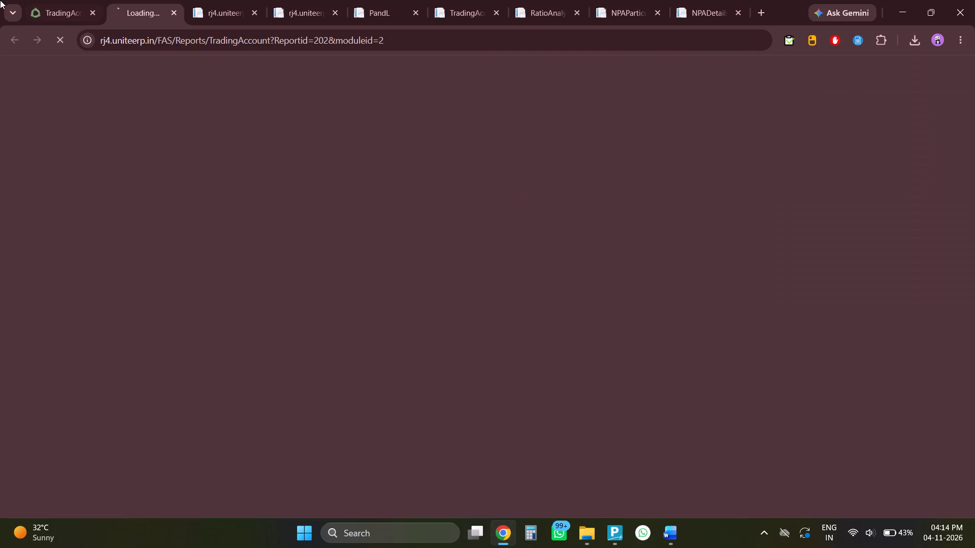
# Generate the Common Accounting System Profit And Loss Account report as PDF for 31-03-2026, branch H.O.
pyautogui.click(59, 0)
pyautogui.click(193, 90)
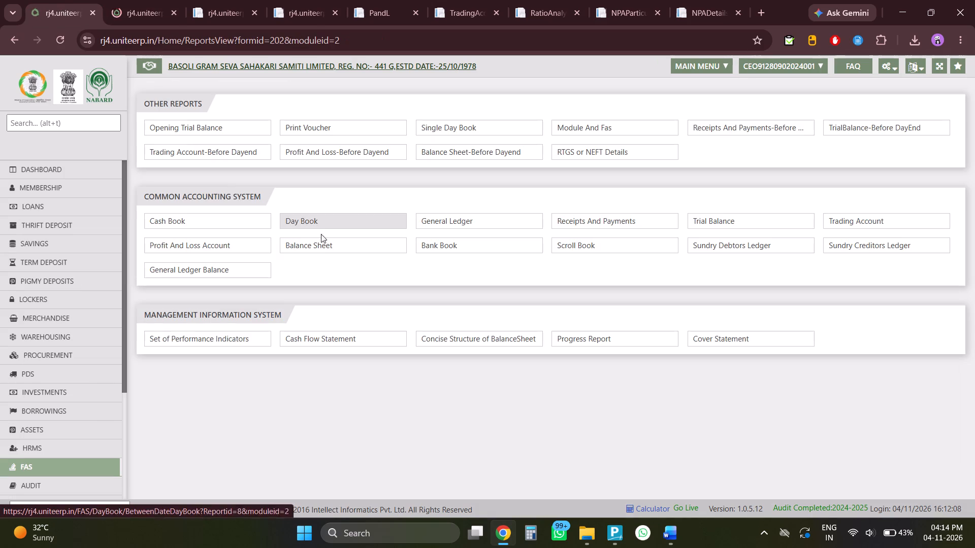
pyautogui.click(241, 252)
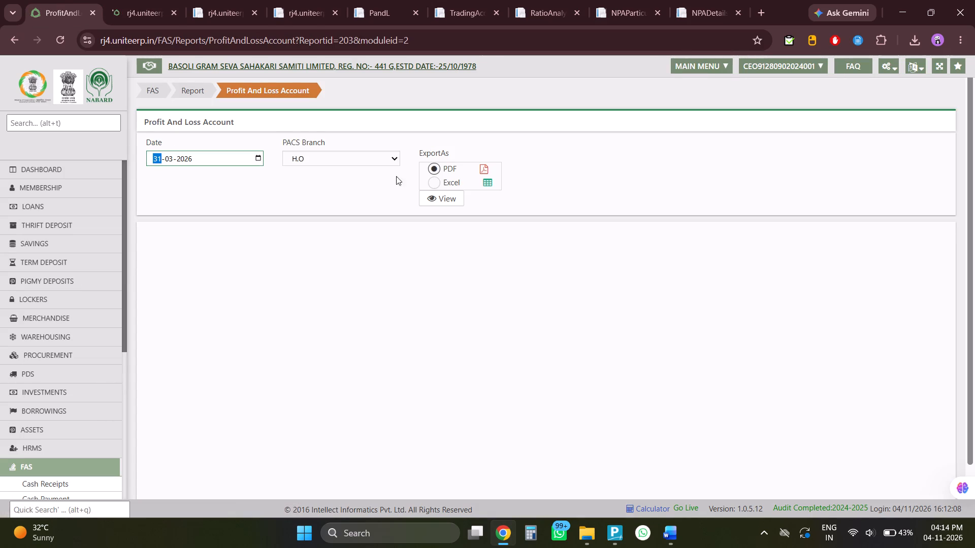
pyautogui.click(445, 199)
# Generate the Common Accounting System Balance Sheet report as PDF for 31-03-2026, branch H.O.
pyautogui.click(53, 0)
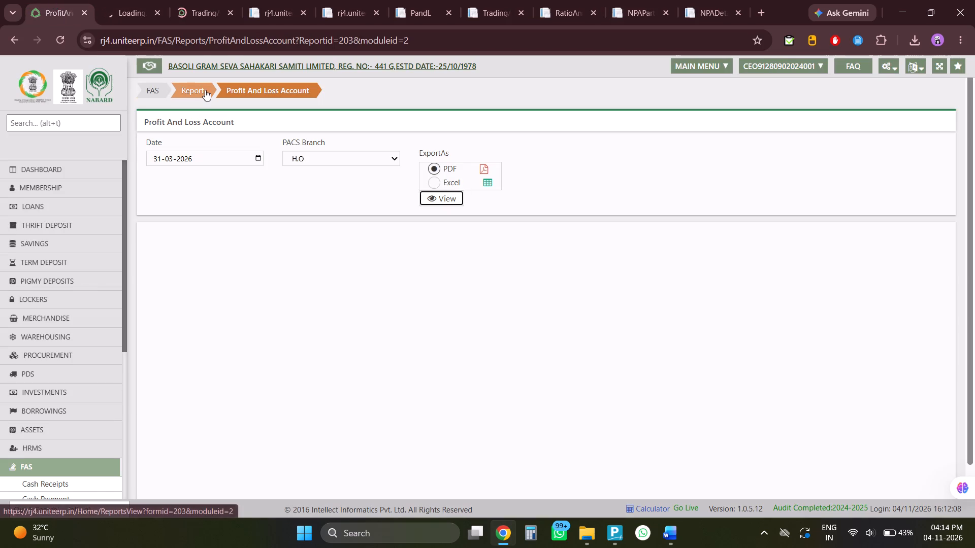
pyautogui.click(205, 90)
pyautogui.click(331, 245)
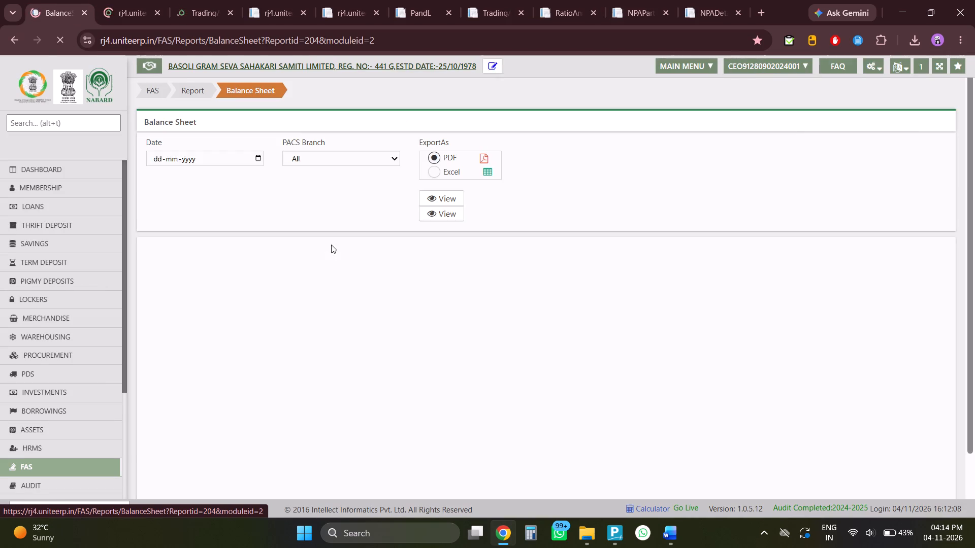
pyautogui.click(429, 202)
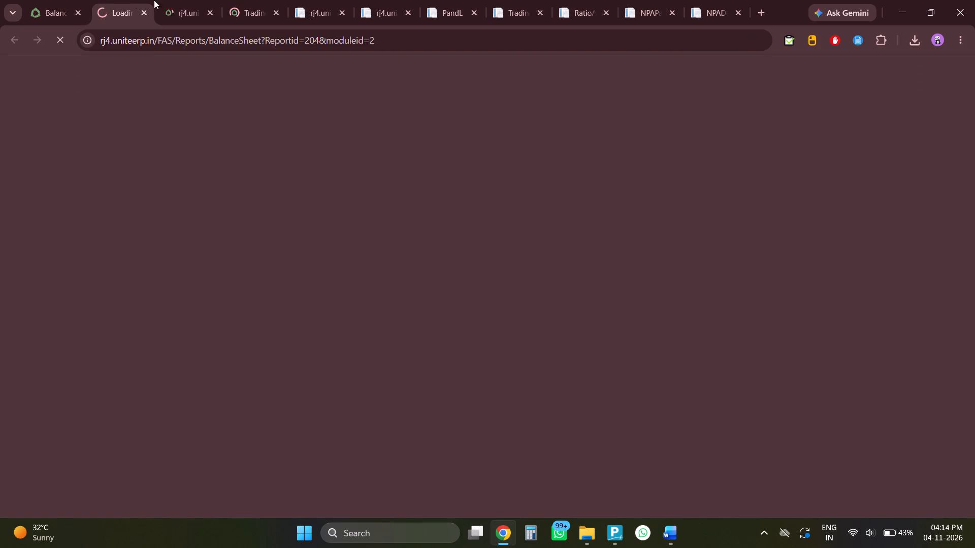
# Compare the current-year Interest Receivables in the Profit And Loss Account with the before-dayend version, highlighting both amounts, and check the NPA statement.
pyautogui.click(189, 0)
pyautogui.click(241, 0)
pyautogui.click(305, 1)
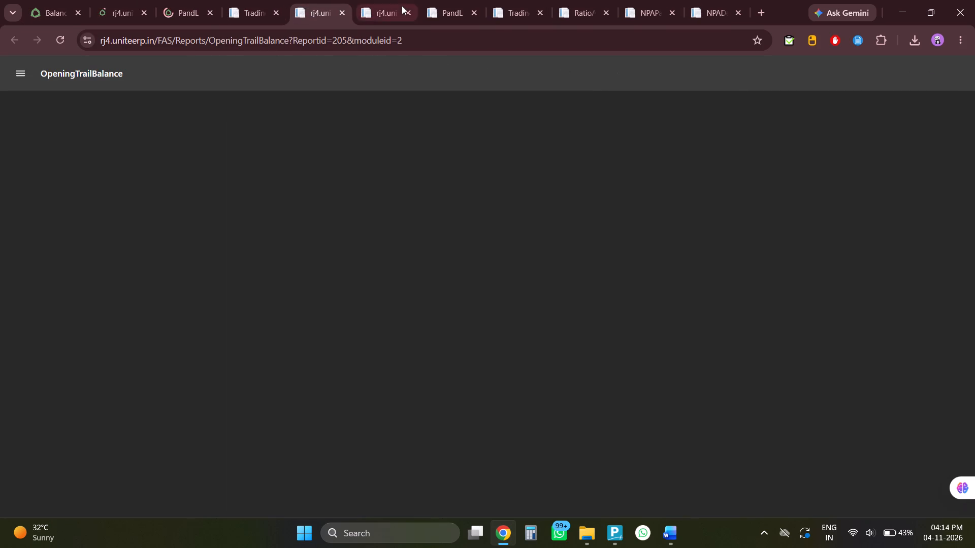
pyautogui.click(199, 2)
pyautogui.scroll(-7, 478, 289)
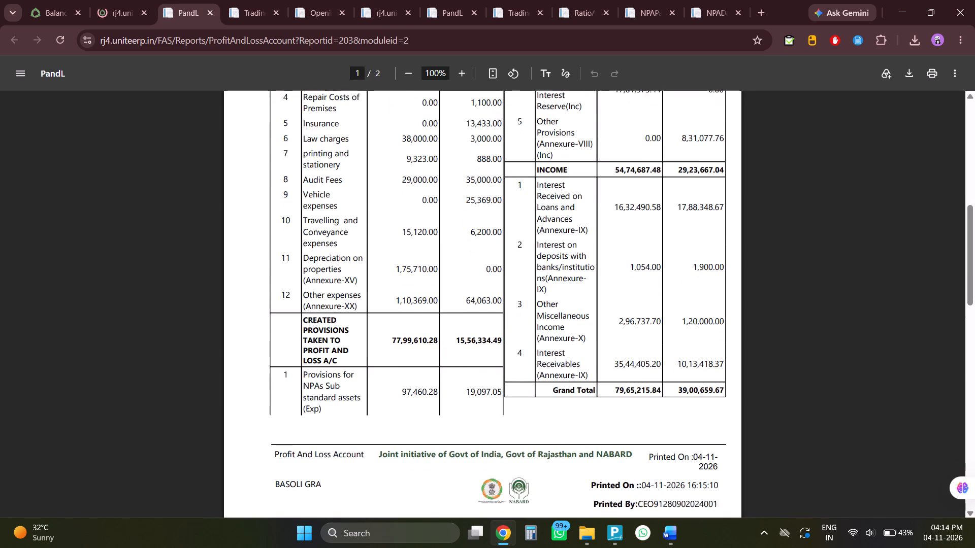
pyautogui.scroll(5, 479, 293)
pyautogui.scroll(-5, 479, 293)
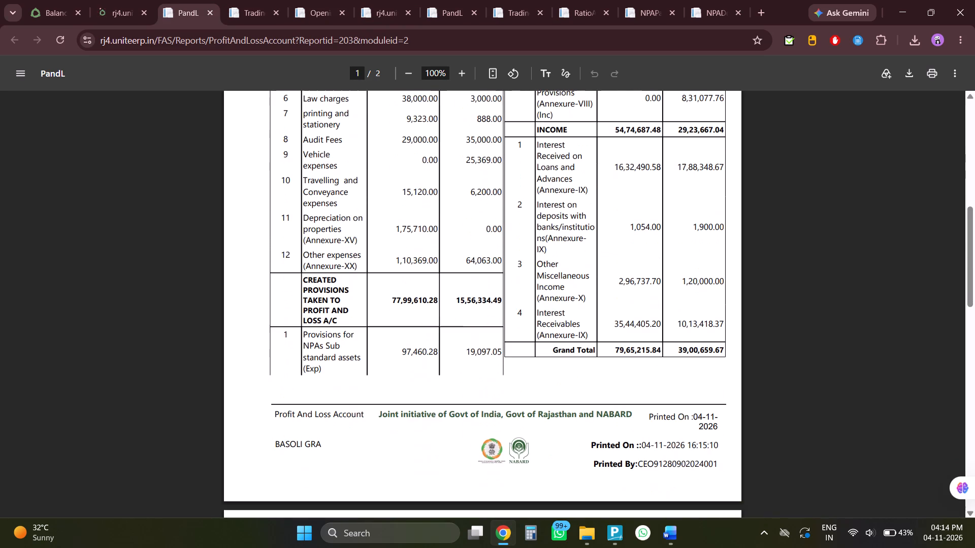
pyautogui.moveTo(612, 321); pyautogui.dragTo(644, 325)
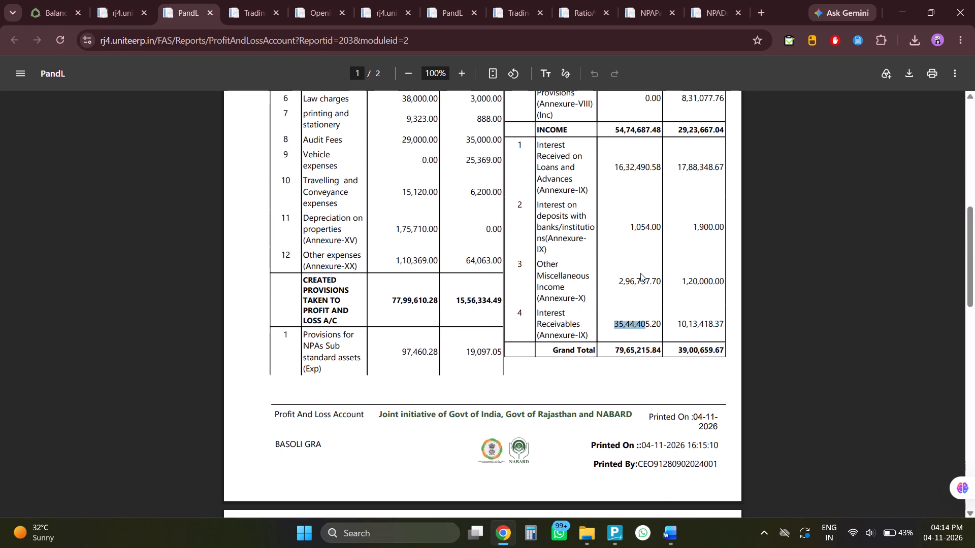
pyautogui.moveTo(617, 324); pyautogui.dragTo(634, 326)
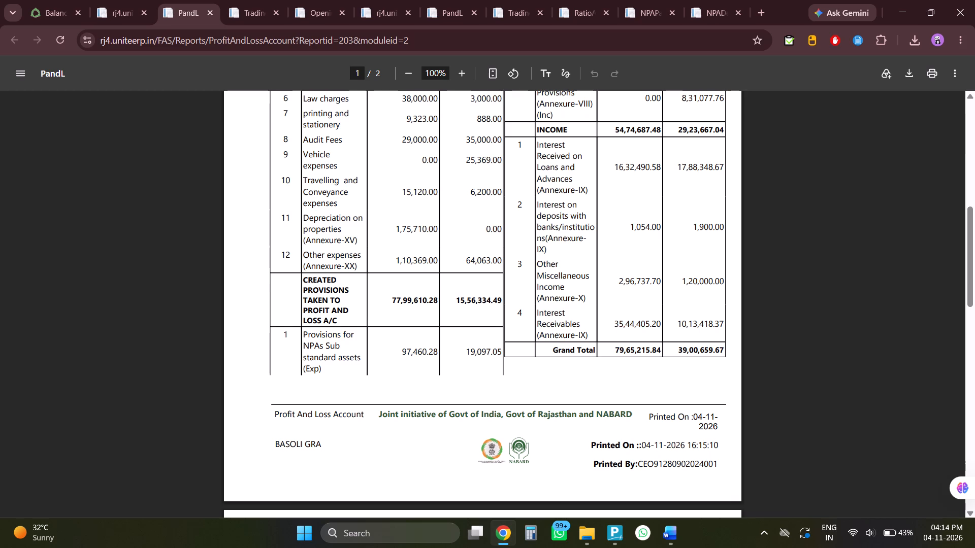
pyautogui.moveTo(634, 326); pyautogui.dragTo(649, 326)
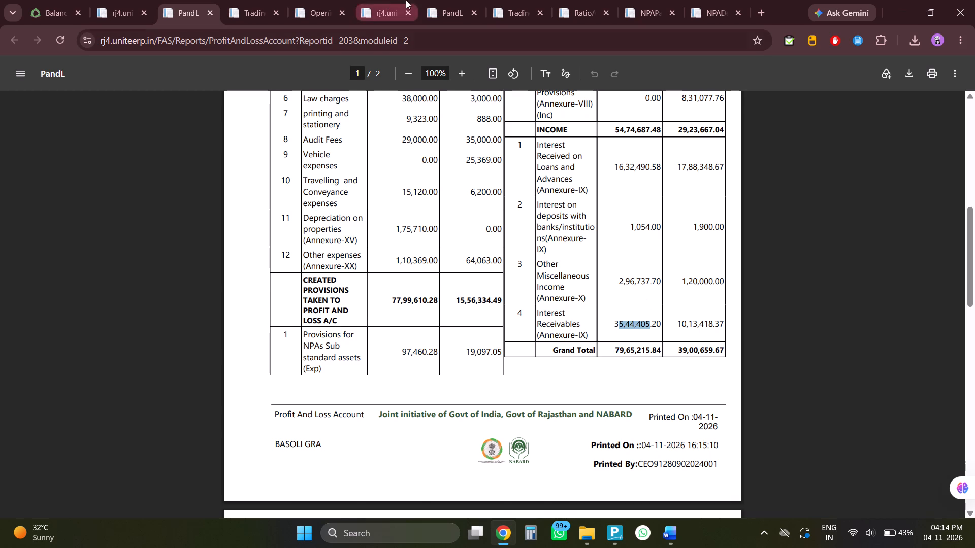
pyautogui.click(439, 0)
pyautogui.moveTo(617, 264); pyautogui.dragTo(636, 267)
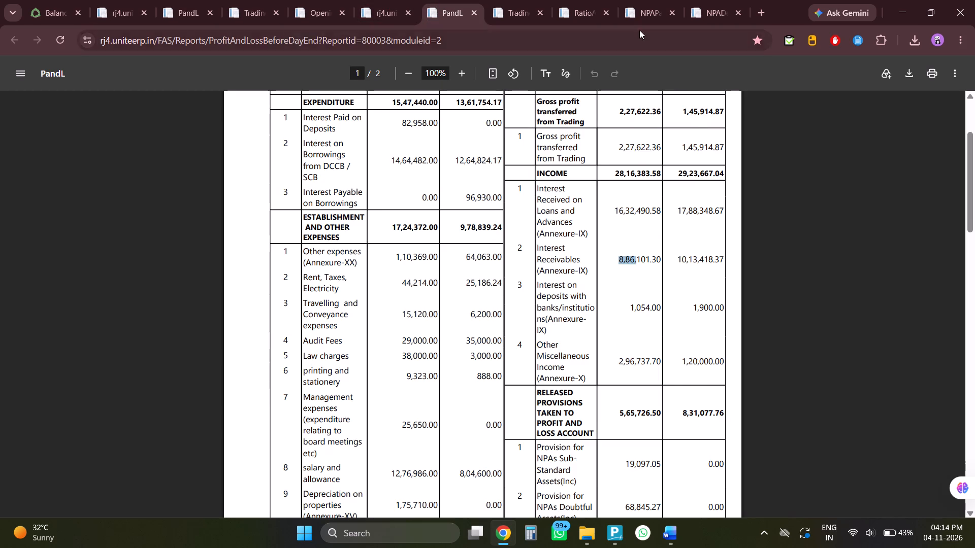
pyautogui.click(656, 4)
# Update the FAS ledger balance for year code 2025-2026.
pyautogui.click(68, 0)
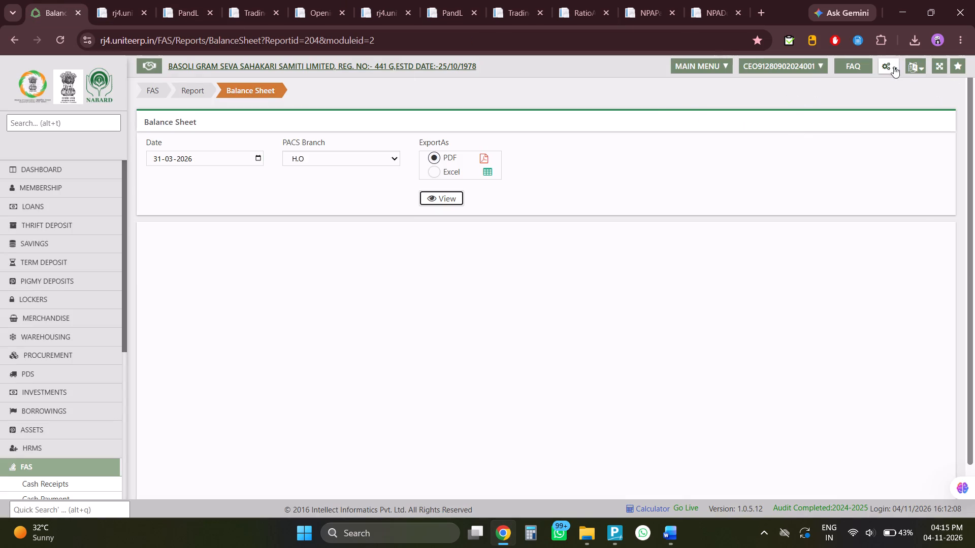
pyautogui.click(891, 65)
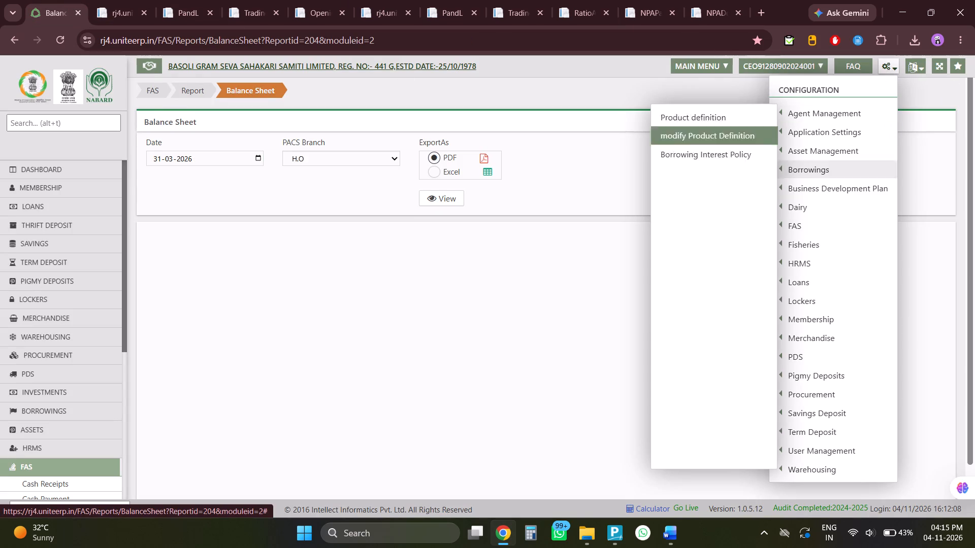
pyautogui.click(723, 2)
pyautogui.click(20, 0)
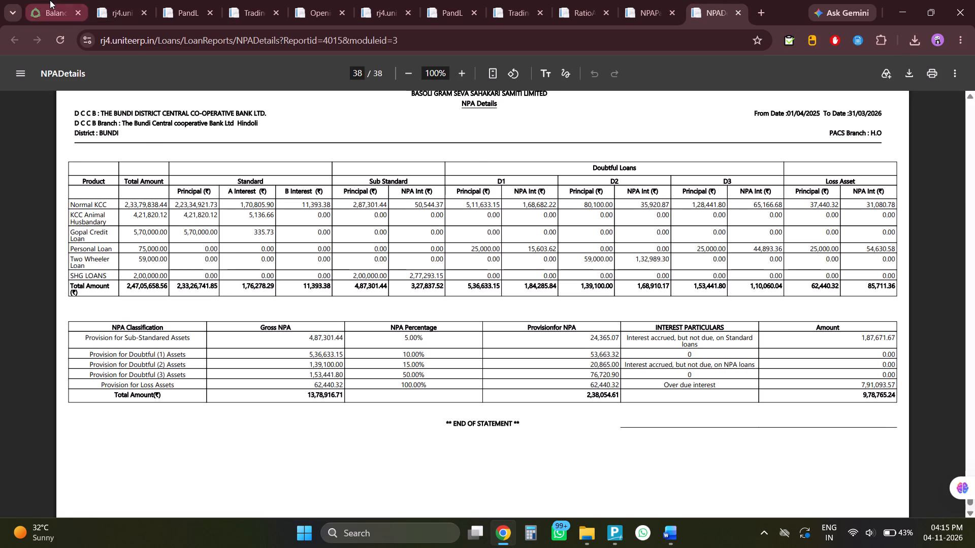
pyautogui.click(50, 0)
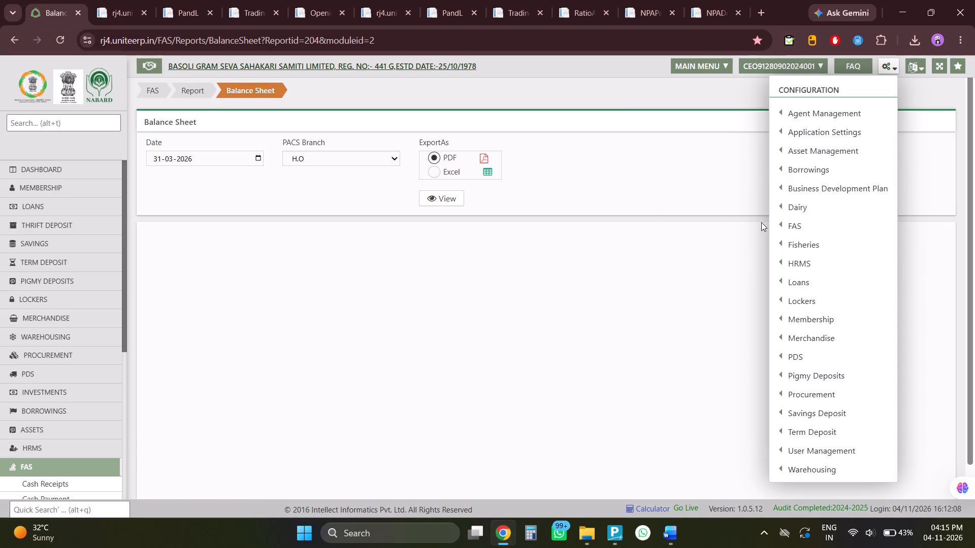
pyautogui.click(668, 207)
pyautogui.click(320, 124)
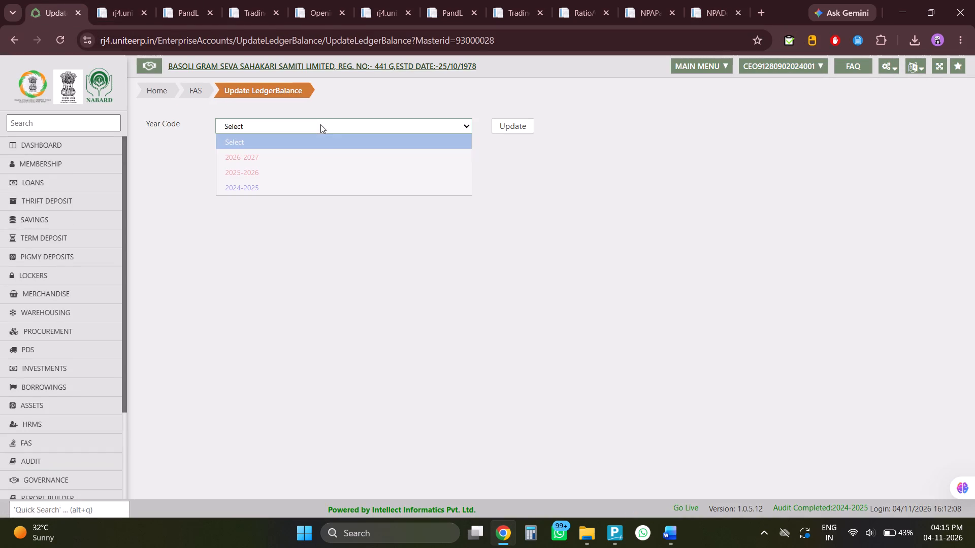
pyautogui.click(295, 166)
pyautogui.click(509, 114)
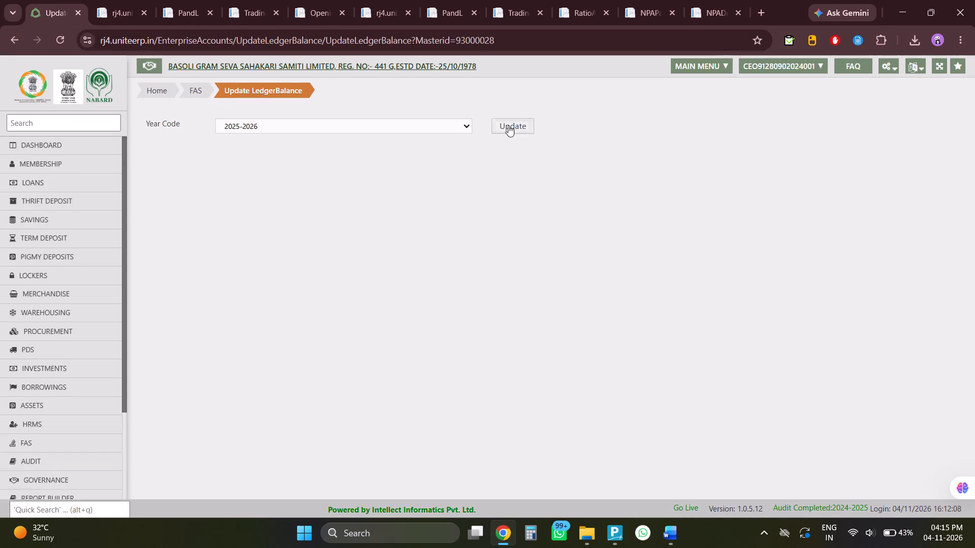
pyautogui.click(508, 125)
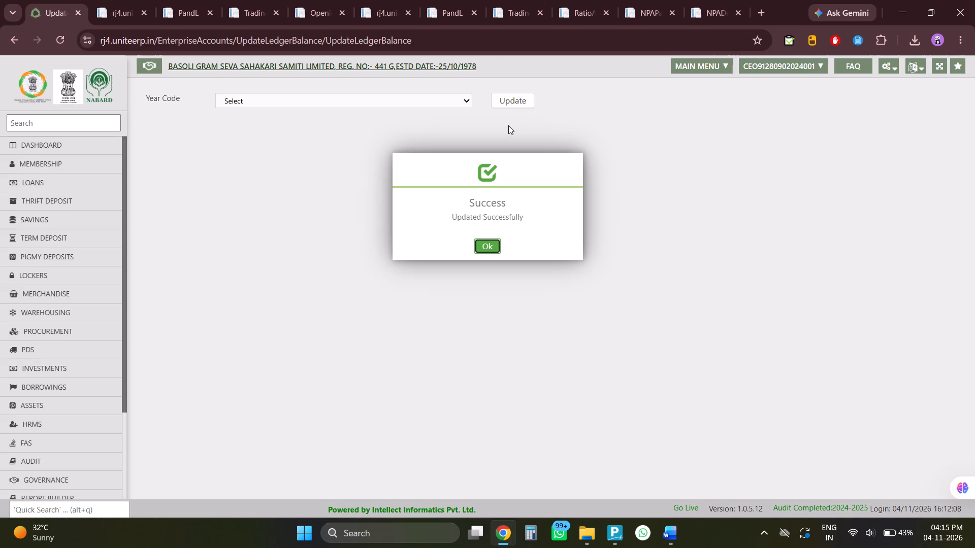
pyautogui.press('Return')
# Reload the NPA Details, Annexure-XXI N.P.A. Statement and ratio analysis reports, resubmitting their report requests.
pyautogui.click(689, 0)
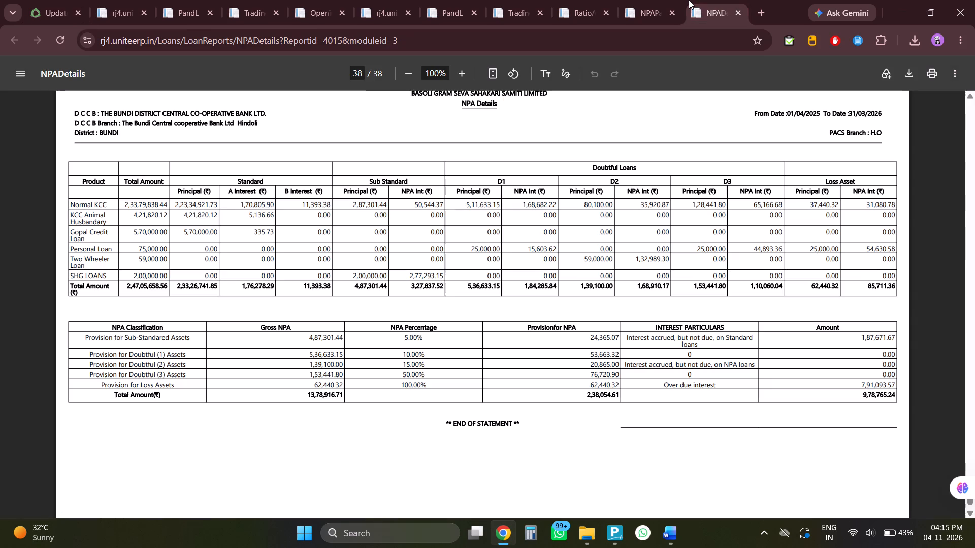
pyautogui.press('F5')
pyautogui.press('Return')
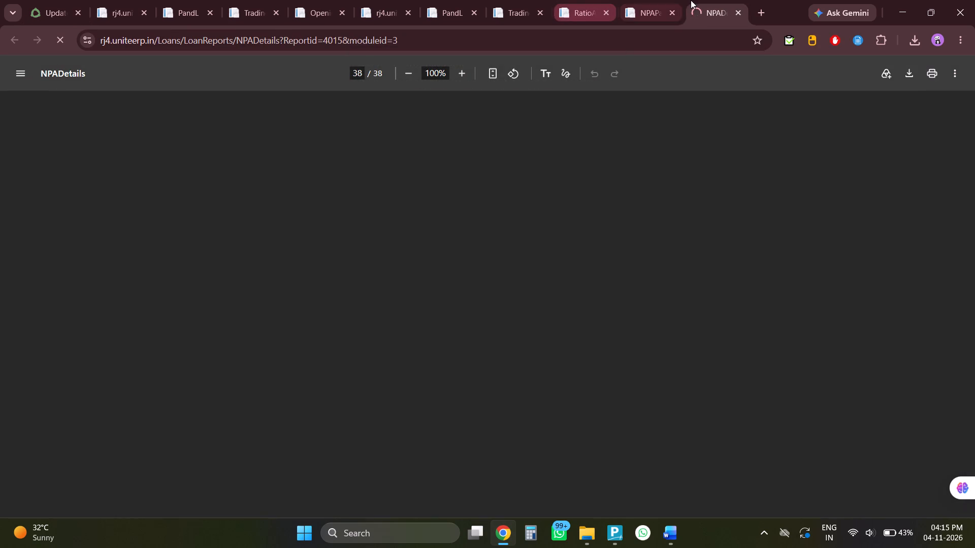
pyautogui.click(662, 0)
pyautogui.press('F5')
pyautogui.press('Return')
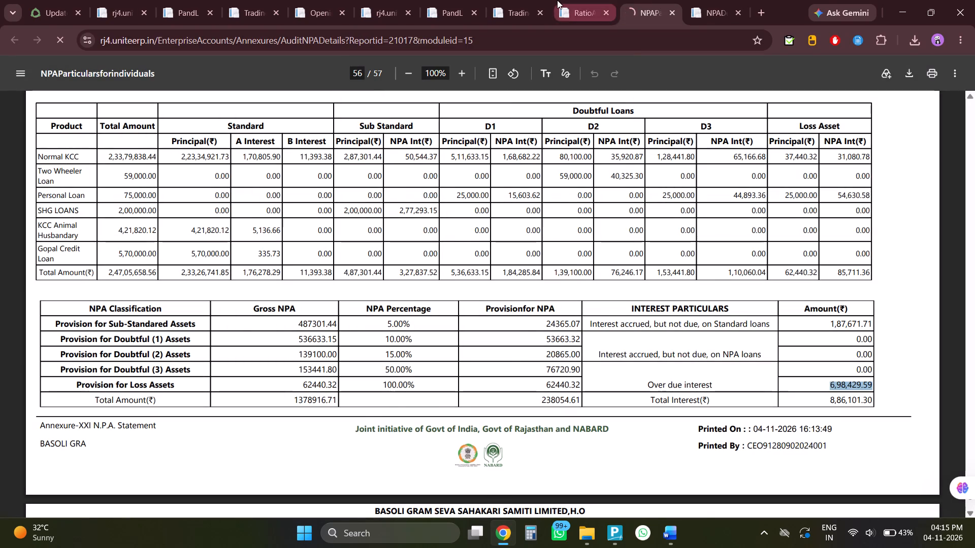
pyautogui.click(557, 0)
pyautogui.press('F5')
pyautogui.press('Return')
# Compare the overdue interest in the closing summaries of the reloaded NPA Details and Annexure-XXI N.P.A. Statement, highlighting both amounts.
pyautogui.click(699, 0)
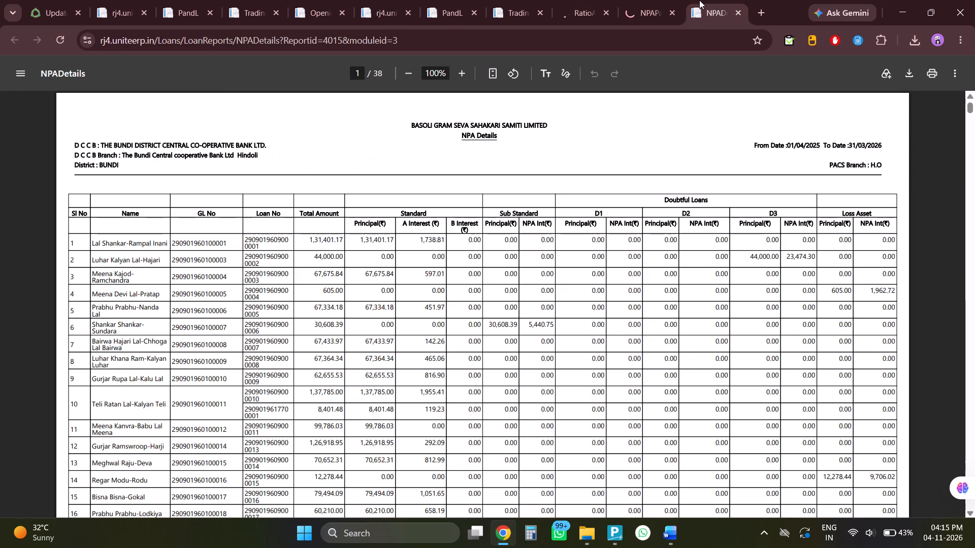
pyautogui.moveTo(969, 107); pyautogui.dragTo(972, 547)
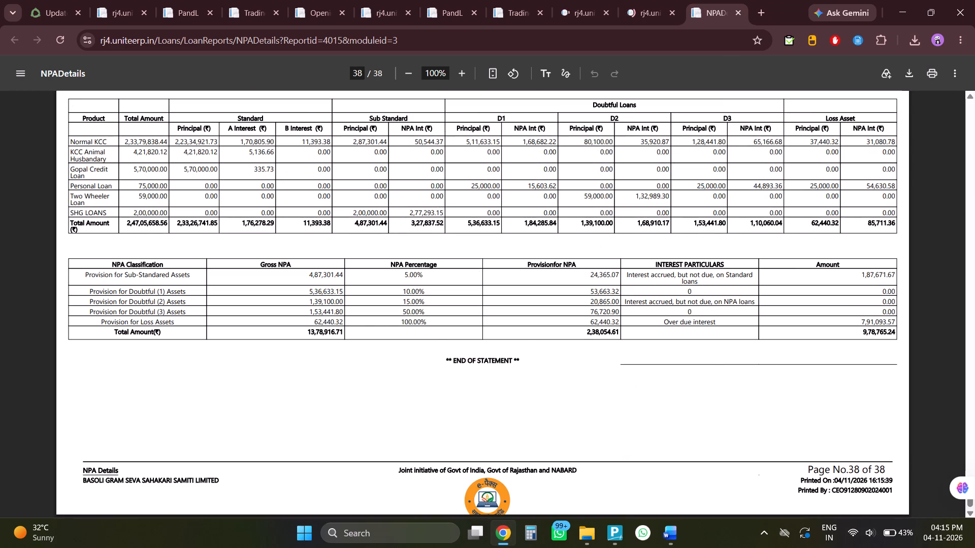
pyautogui.click(640, 0)
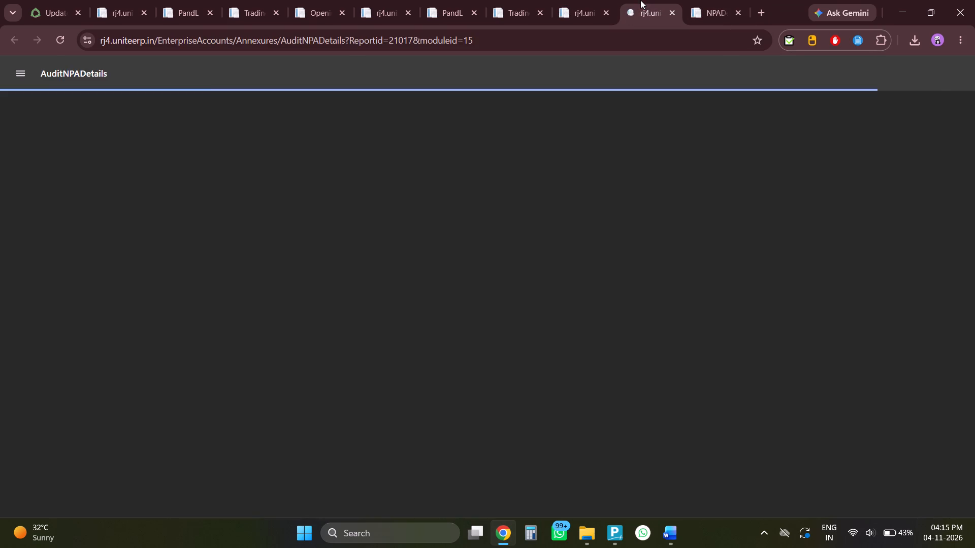
pyautogui.click(592, 0)
pyautogui.click(653, 1)
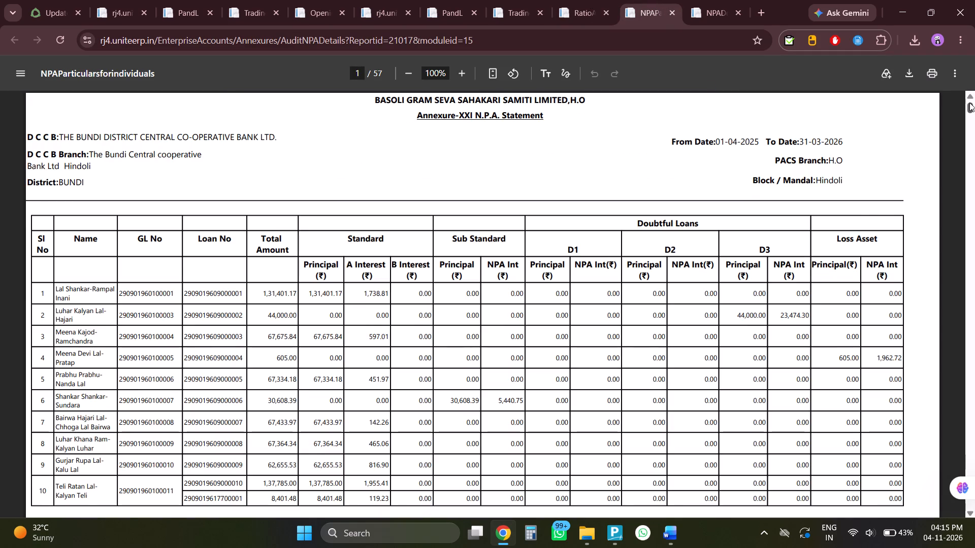
pyautogui.moveTo(969, 102); pyautogui.dragTo(974, 547)
pyautogui.scroll(7, 801, 369)
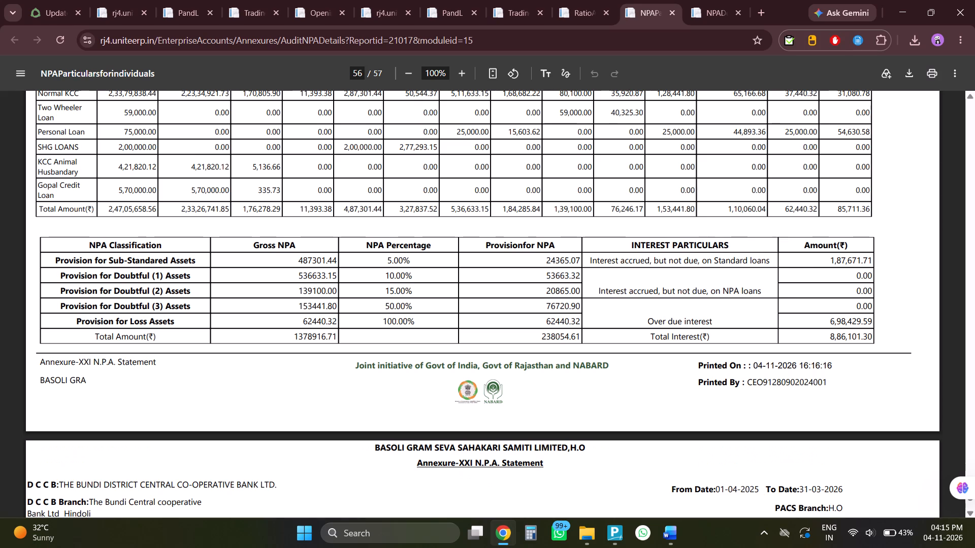
pyautogui.scroll(1, 775, 293)
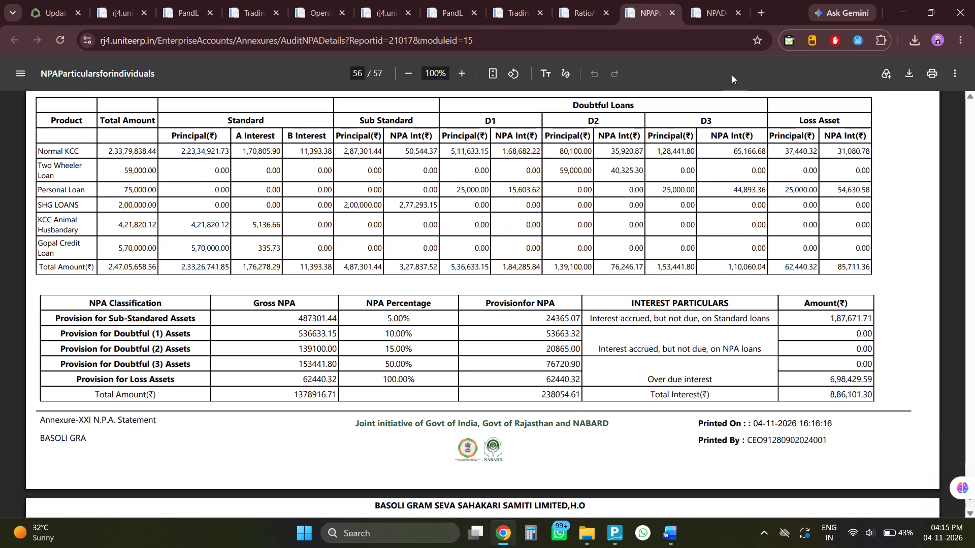
pyautogui.moveTo(836, 379); pyautogui.dragTo(839, 378)
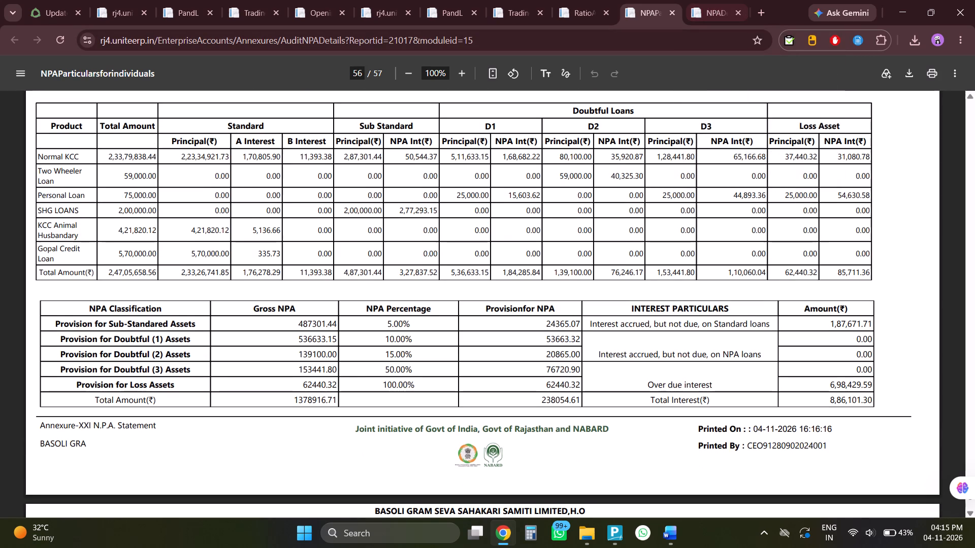
pyautogui.moveTo(839, 378); pyautogui.dragTo(863, 383)
pyautogui.click(711, 4)
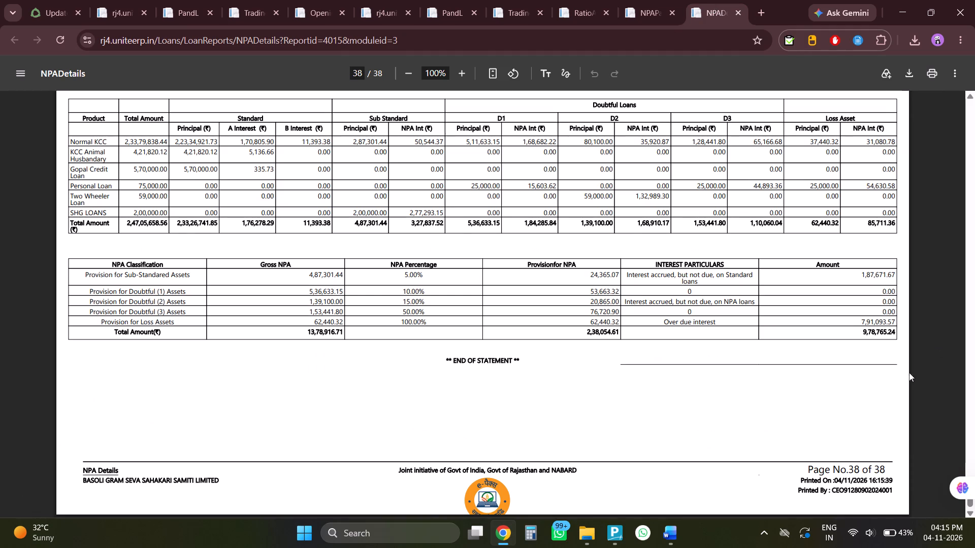
pyautogui.moveTo(861, 320); pyautogui.dragTo(895, 328)
pyautogui.click(781, 371)
# Reload the before-dayend Trading Account and the regular Trading Account, resubmitting both report requests.
pyautogui.click(502, 0)
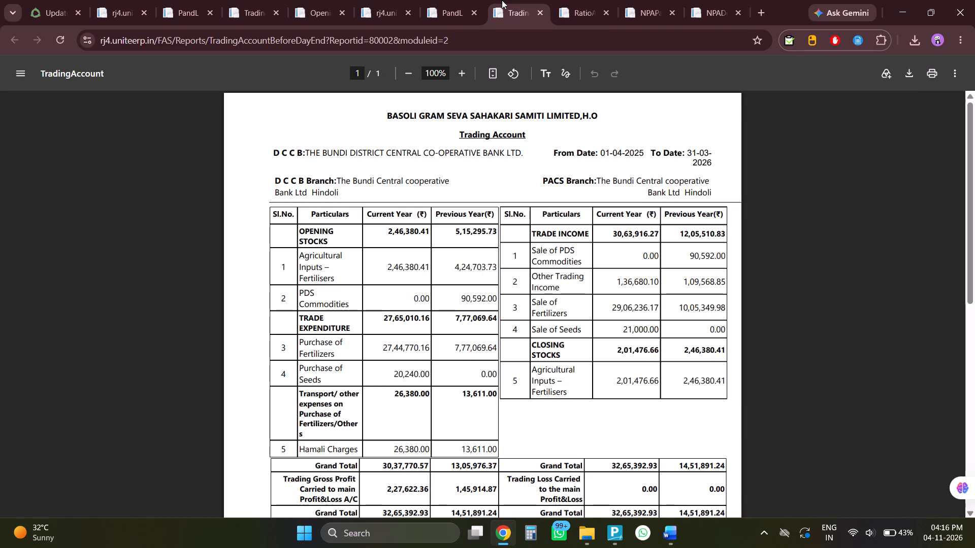
pyautogui.press('F5')
pyautogui.press('Return')
pyautogui.click(247, 3)
pyautogui.press('F5')
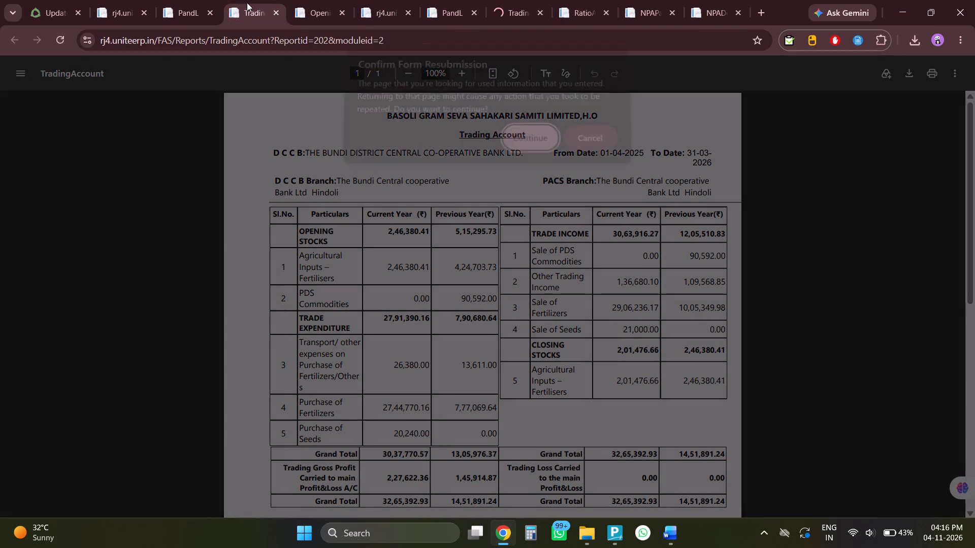
pyautogui.press('Return')
pyautogui.press('Return')
# Reload the before-dayend Profit And Loss report and the regular Profit And Loss Account, resubmitting both report requests.
pyautogui.click(437, 0)
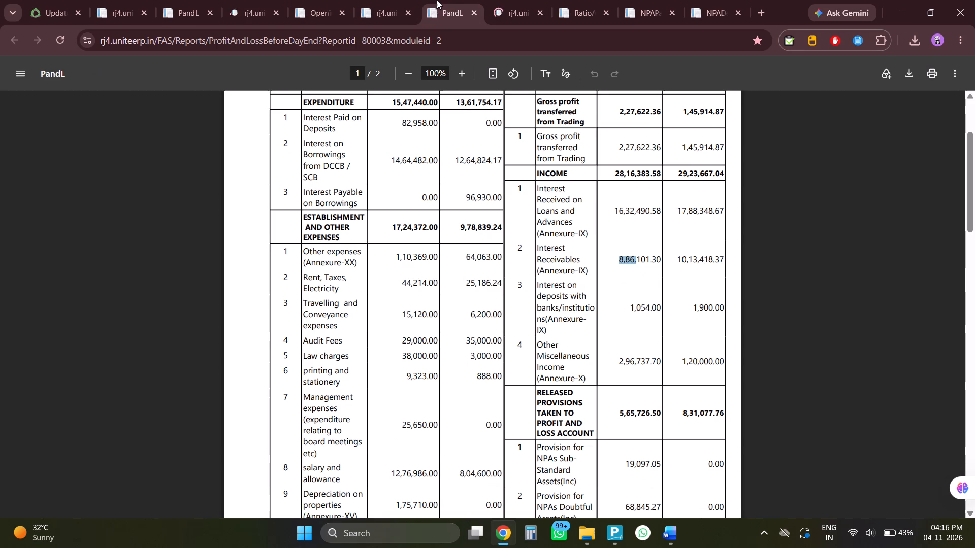
pyautogui.press('F5')
pyautogui.press('Return')
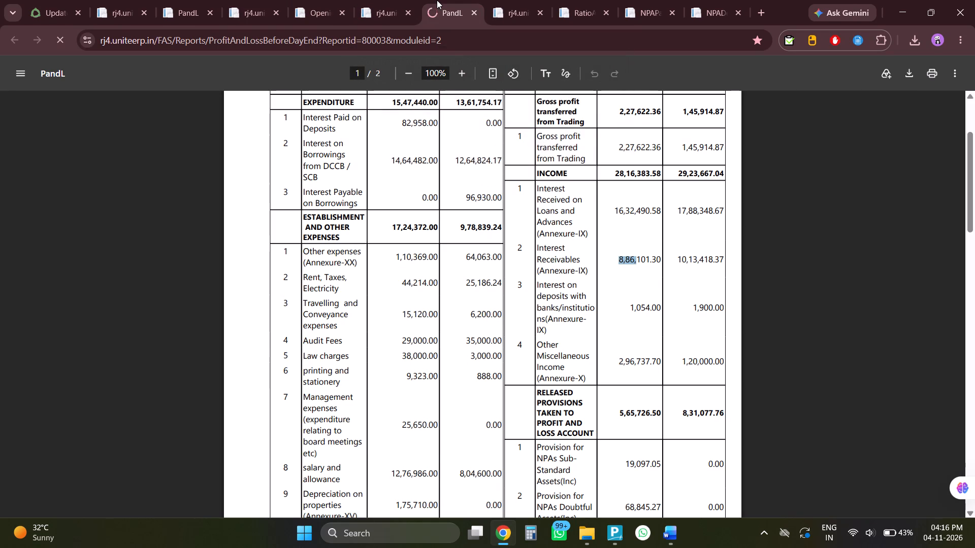
pyautogui.click(174, 0)
pyautogui.press('F5')
pyautogui.press('Return')
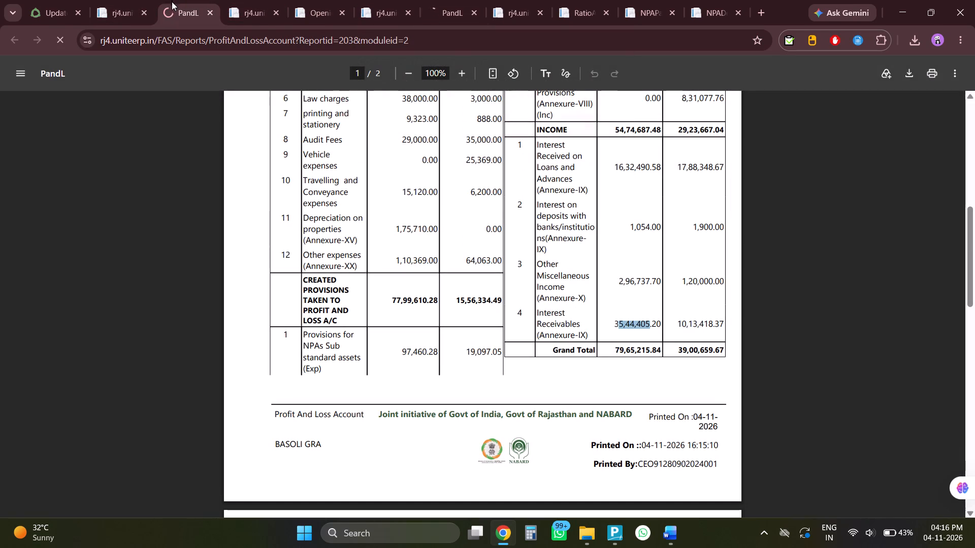
# Reload the before-dayend Balance Sheet and the regular Balance Sheet, resubmitting both report requests.
pyautogui.click(375, 1)
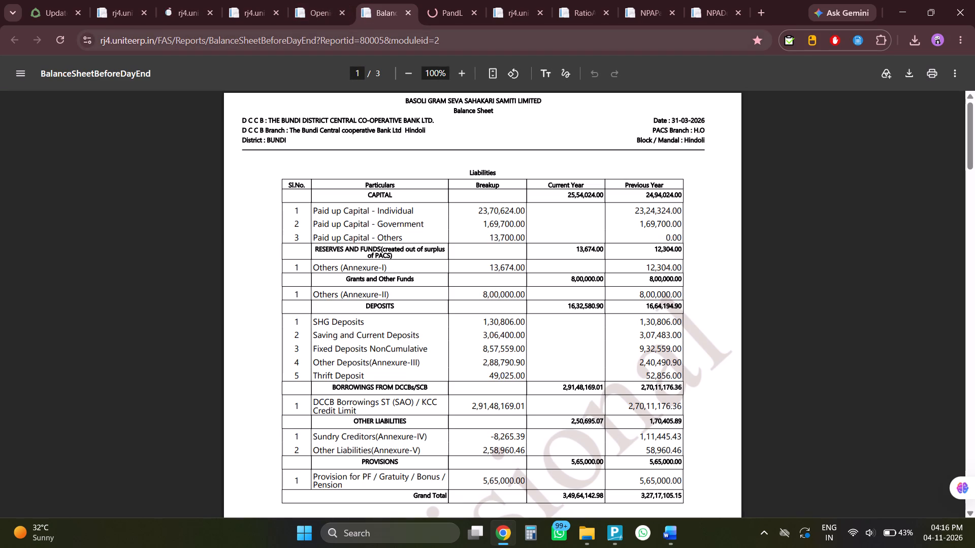
pyautogui.press('F5')
pyautogui.press('Return')
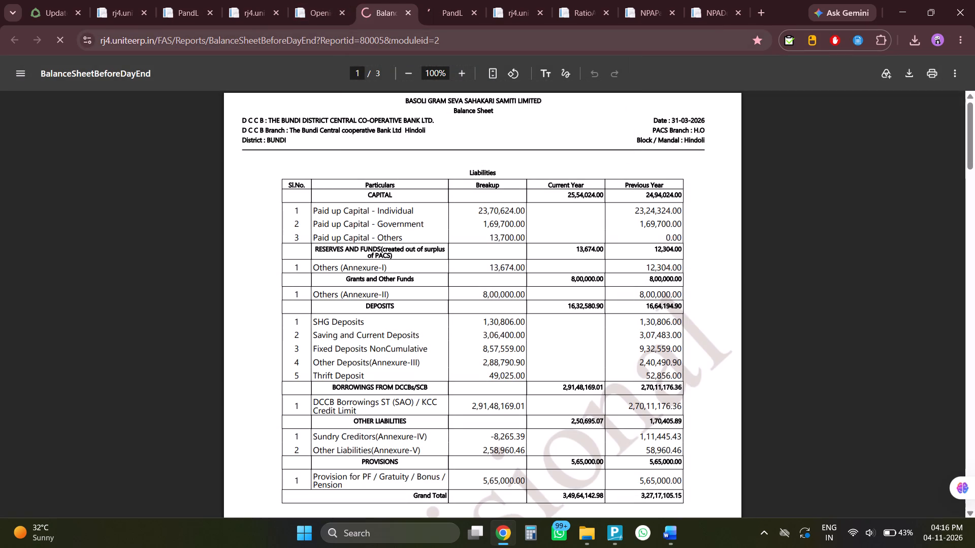
pyautogui.click(109, 4)
pyautogui.press('F5')
pyautogui.press('Return')
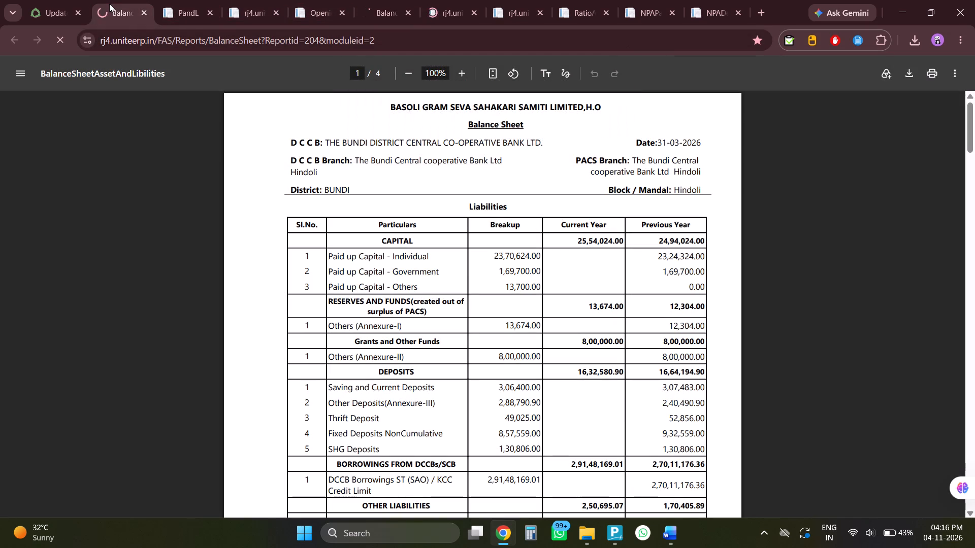
# Look through the second page of the Opening Trial Balance and reload the report, resubmitting its request.
pyautogui.click(292, 4)
pyautogui.scroll(-15, 377, 190)
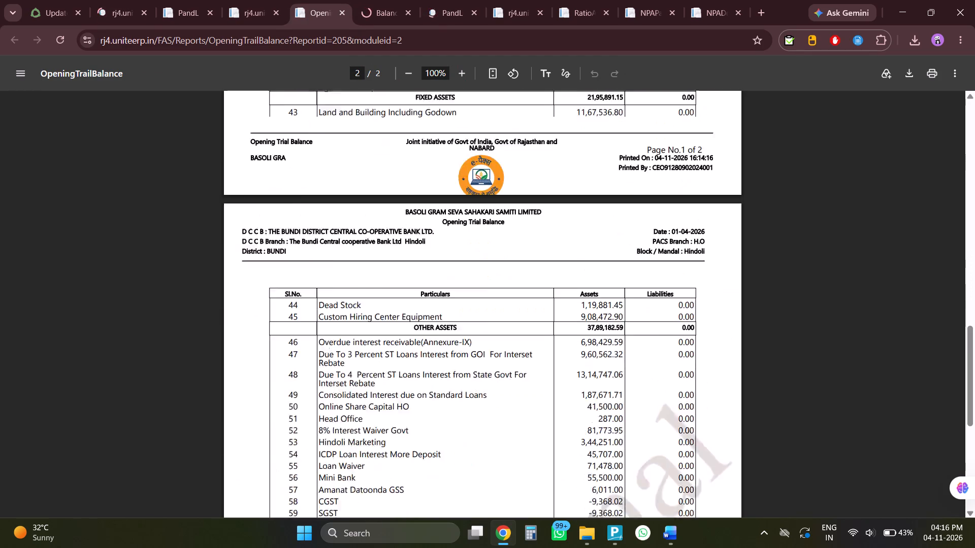
pyautogui.scroll(2, 378, 190)
pyautogui.press('F5')
pyautogui.press('Return')
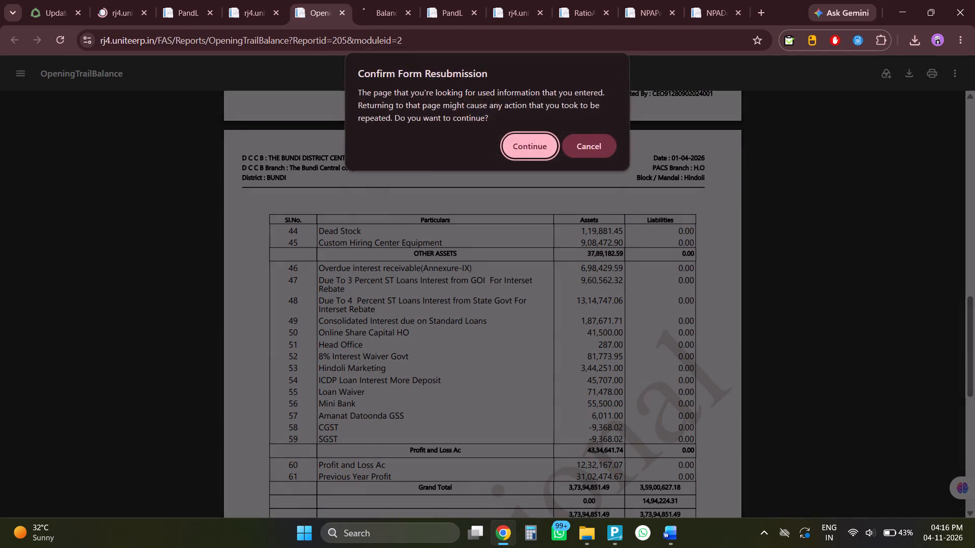
# Copy the current-year trading gross profit from the before-dayend Trading Account and search for it in the regular Trading Account.
pyautogui.click(521, 2)
pyautogui.scroll(-2, 503, 354)
pyautogui.moveTo(384, 361); pyautogui.dragTo(445, 367)
pyautogui.hotkey('ctrl', 'c')
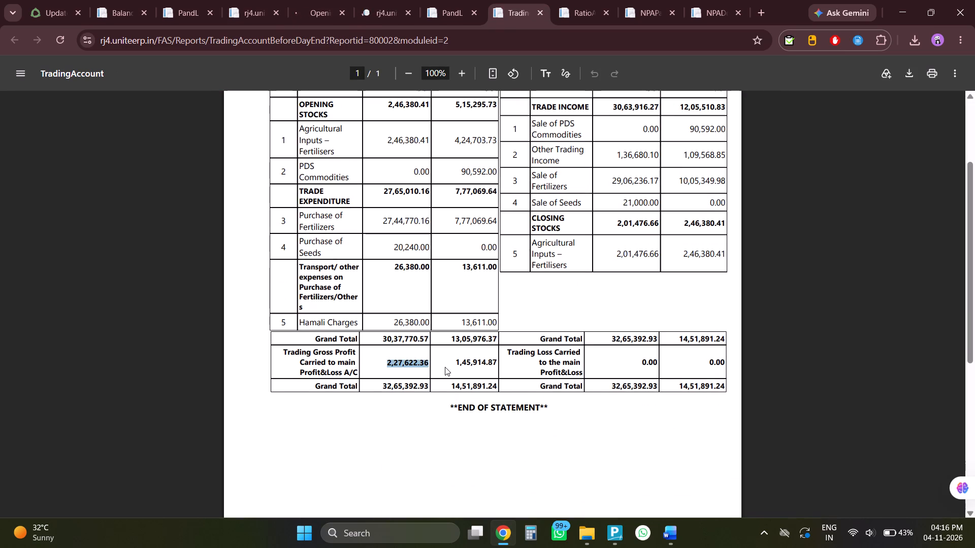
pyautogui.click(240, 0)
pyautogui.hotkey('ctrl', 'f')
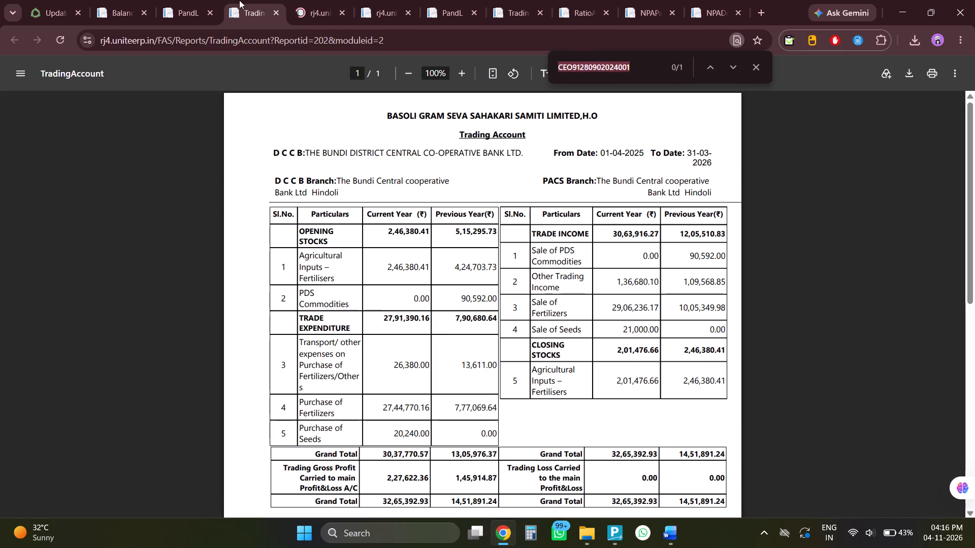
pyautogui.hotkey('ctrl', 'v')
pyautogui.press('Return')
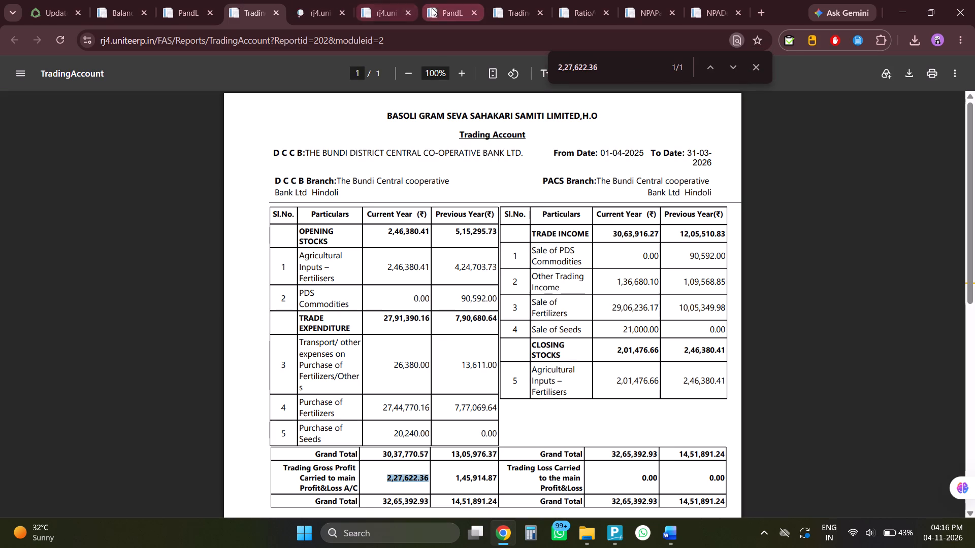
# Copy the current-year loss from the before-dayend Profit And Loss report and search for it in the regular Profit And Loss Account.
pyautogui.click(432, 8)
pyautogui.scroll(-17, 437, 273)
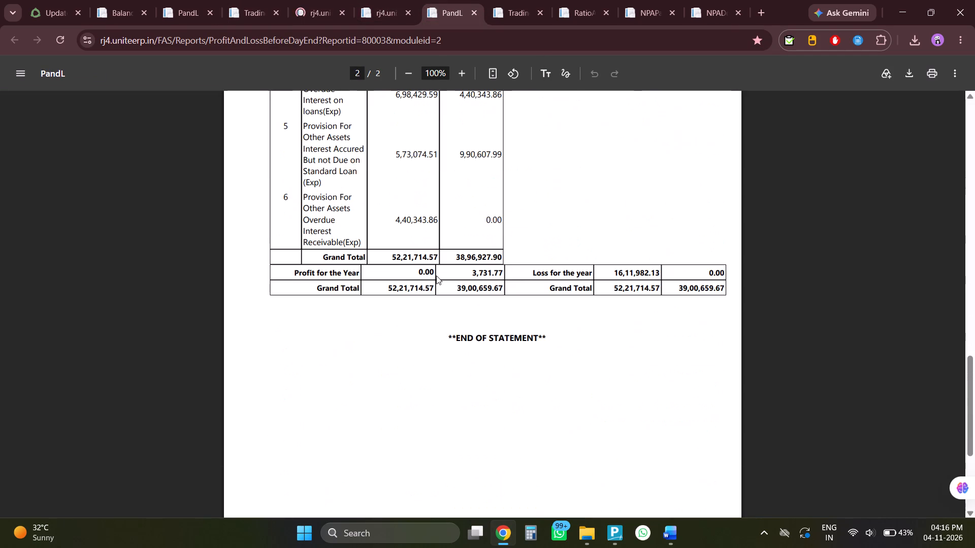
pyautogui.moveTo(615, 272); pyautogui.dragTo(663, 272)
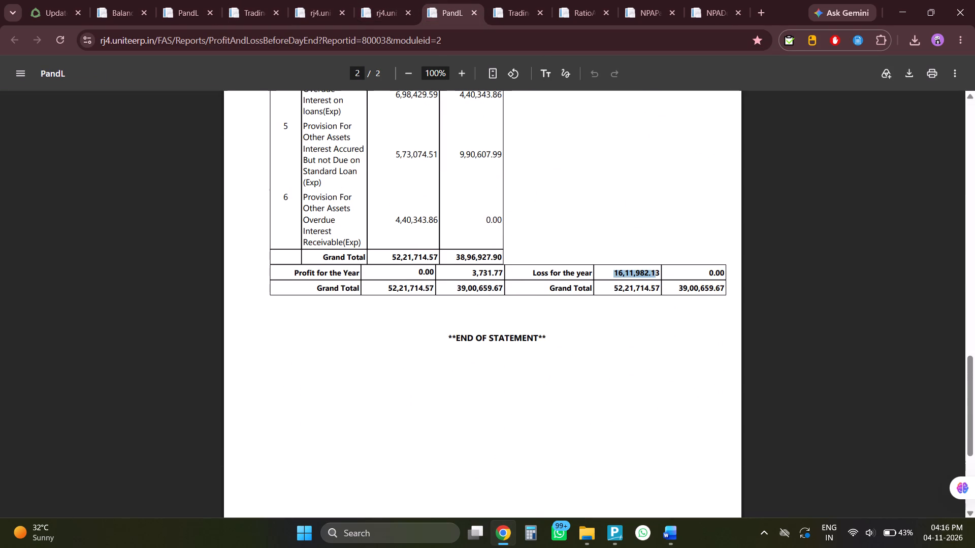
pyautogui.hotkey('ctrl', 'c')
pyautogui.click(208, 0)
pyautogui.hotkey('ctrl', 'f')
pyautogui.hotkey('ctrl', 'v')
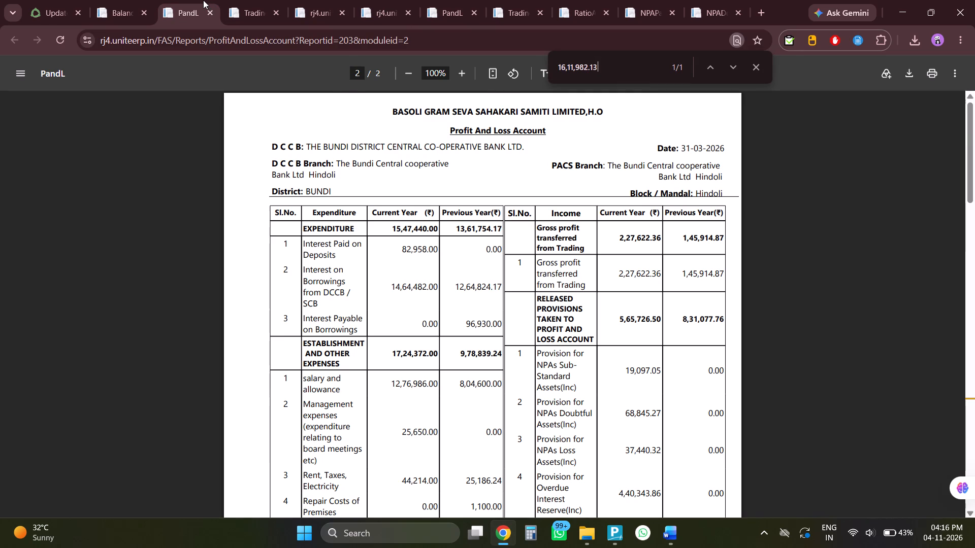
# Repeat the loss search in the regular Profit And Loss Account and review its expenditure and income entries across both pages.
pyautogui.press('Return')
pyautogui.press('Return')
pyautogui.click(377, 16)
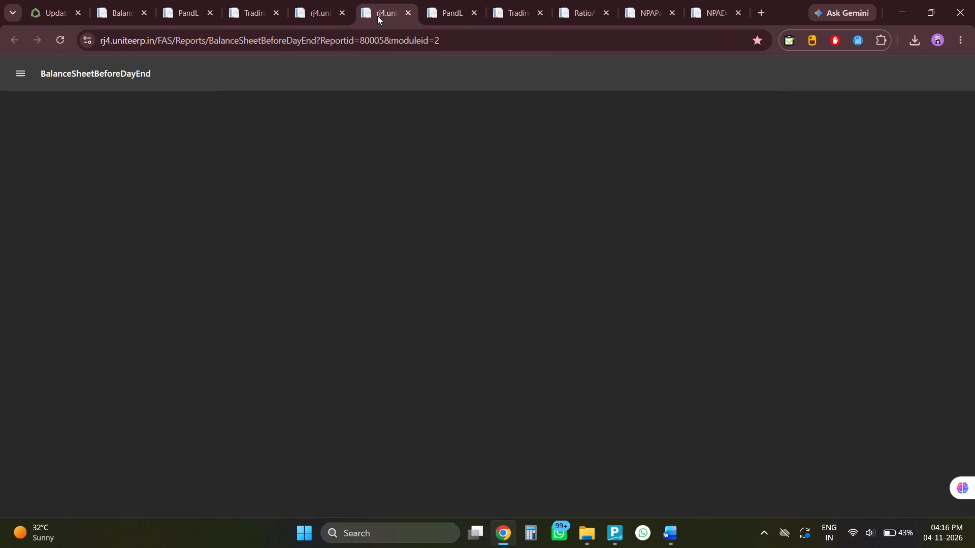
pyautogui.click(191, 2)
pyautogui.scroll(7, 532, 287)
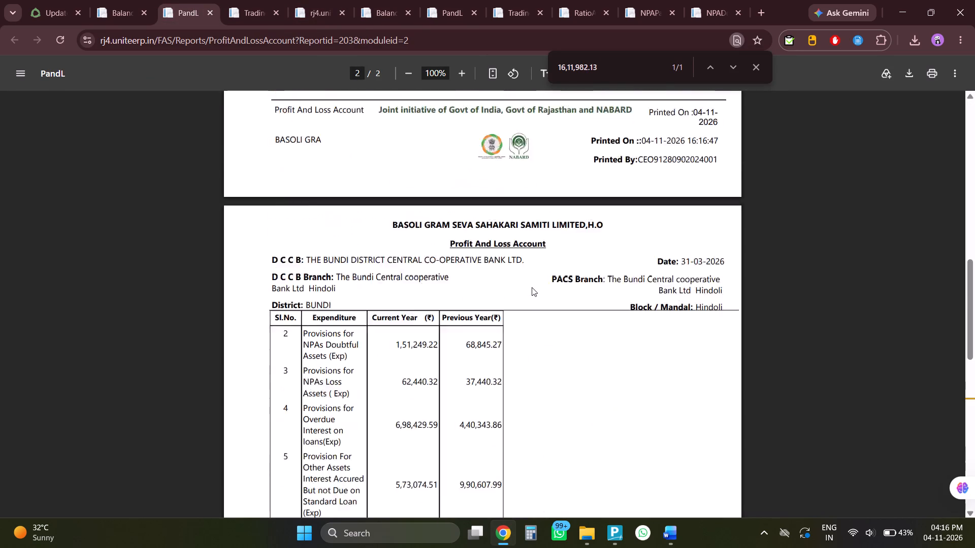
pyautogui.scroll(4, 532, 287)
pyautogui.scroll(2, 652, 334)
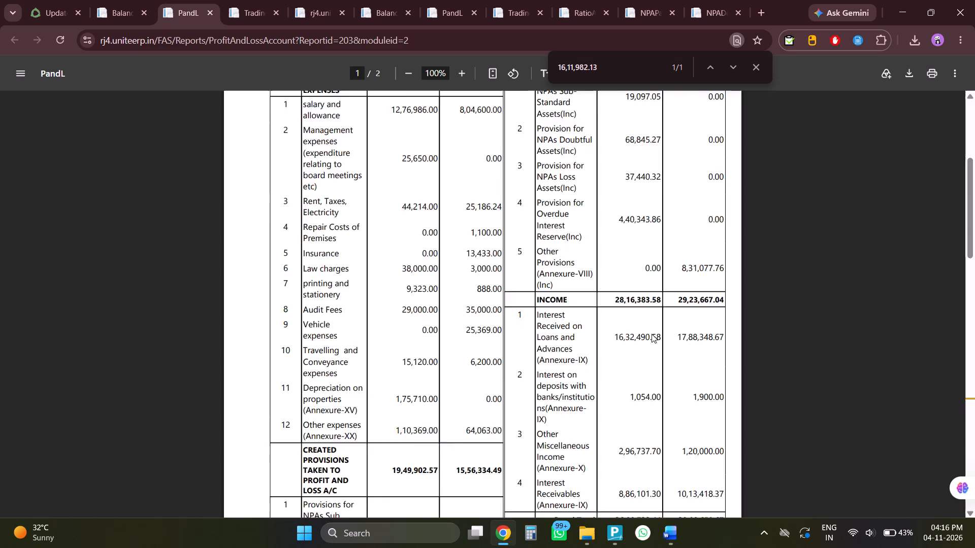
pyautogui.scroll(3, 652, 334)
# Copy the current-year liabilities grand total from the before-dayend Balance Sheet and search for it within that report.
pyautogui.click(385, 0)
pyautogui.scroll(-1, 540, 302)
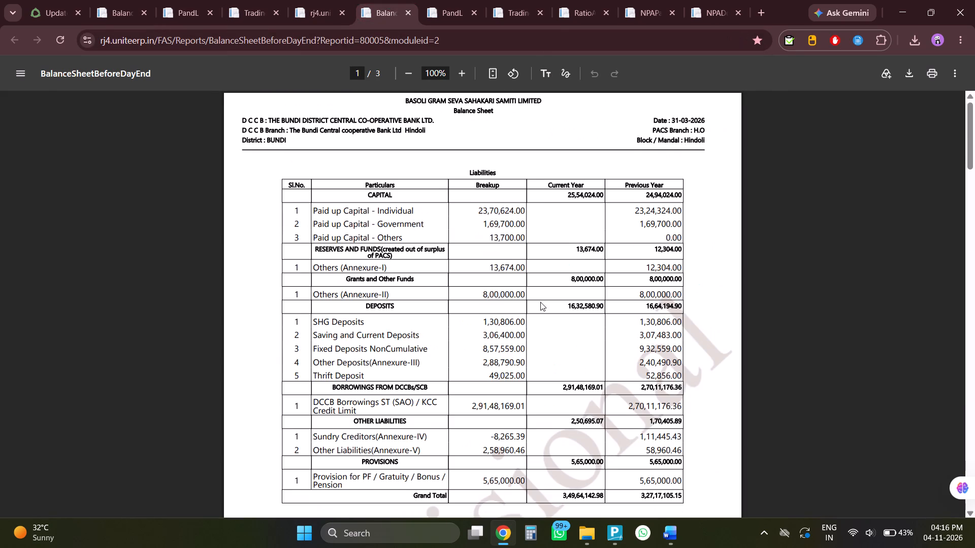
pyautogui.scroll(-2, 540, 302)
pyautogui.moveTo(559, 308); pyautogui.dragTo(610, 306)
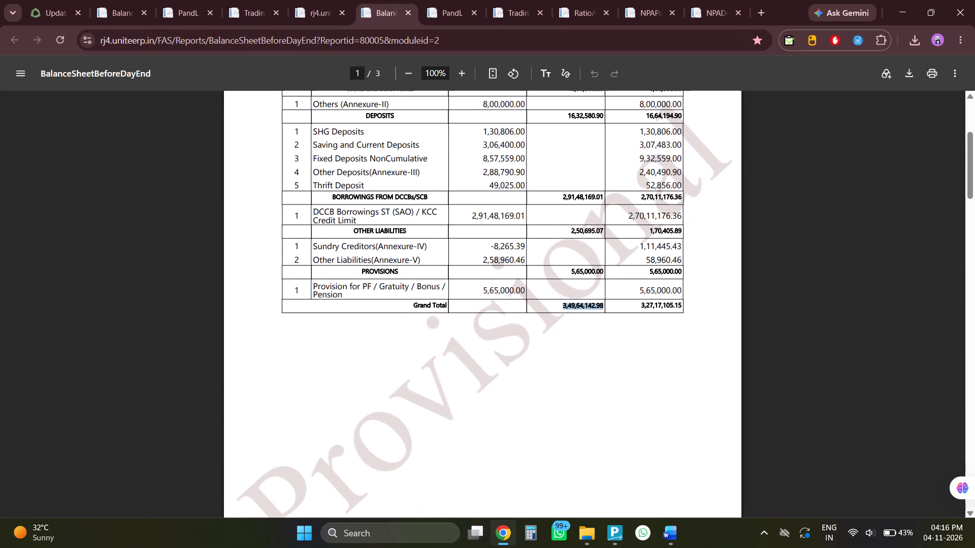
pyautogui.hotkey('ctrl', 'c')
pyautogui.hotkey('ctrl', 'f')
pyautogui.hotkey('ctrl', 'v')
pyautogui.press('Return')
pyautogui.press('Return')
pyautogui.press('Return')
pyautogui.press('Return')
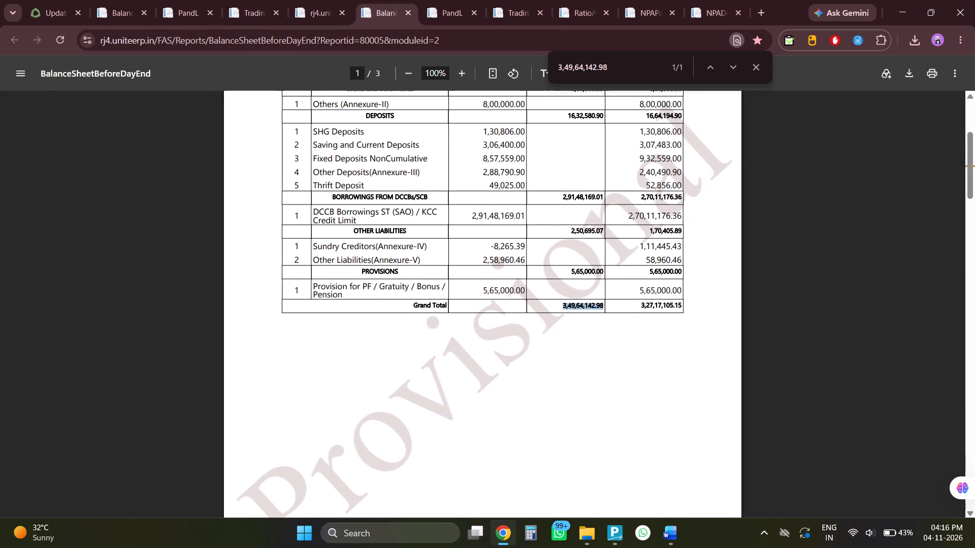
pyautogui.press('Return')
pyautogui.press('Return')
pyautogui.press('Return')
# Search the regular Balance Sheet for the liabilities grand total copied from the before-dayend report.
pyautogui.click(107, 0)
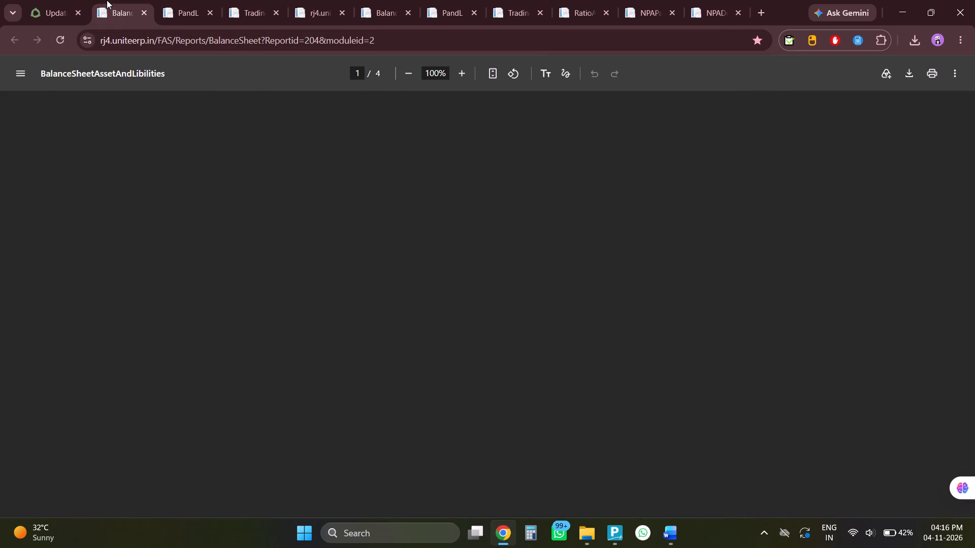
pyautogui.hotkey('ctrl', 'f')
pyautogui.hotkey('ctrl', 'v')
pyautogui.press('Return')
pyautogui.press('Return')
pyautogui.press('Return')
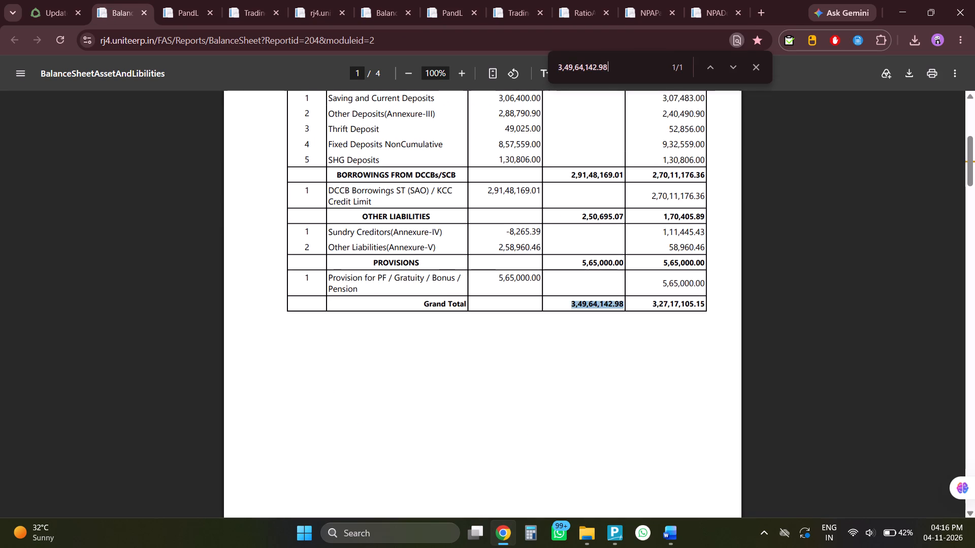
# Look through the liability, provision, cash, investment and loan entries in the reloaded Opening Trial Balance.
pyautogui.click(311, 2)
pyautogui.scroll(-11, 561, 287)
pyautogui.scroll(1, 561, 287)
pyautogui.scroll(-4, 561, 287)
pyautogui.scroll(17, 561, 287)
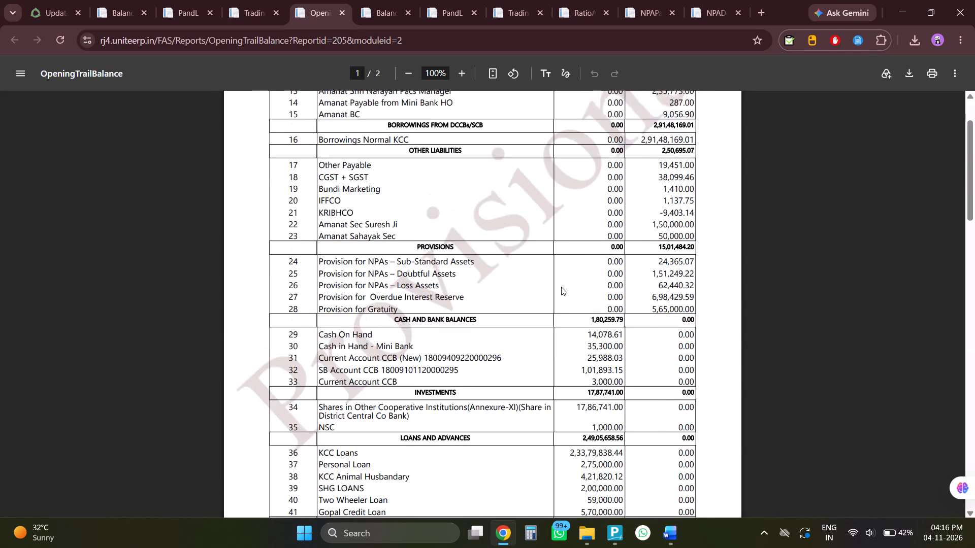
pyautogui.scroll(3, 561, 287)
# Run the ledger balance update for year code 2024-2025.
pyautogui.click(59, 0)
pyautogui.click(368, 101)
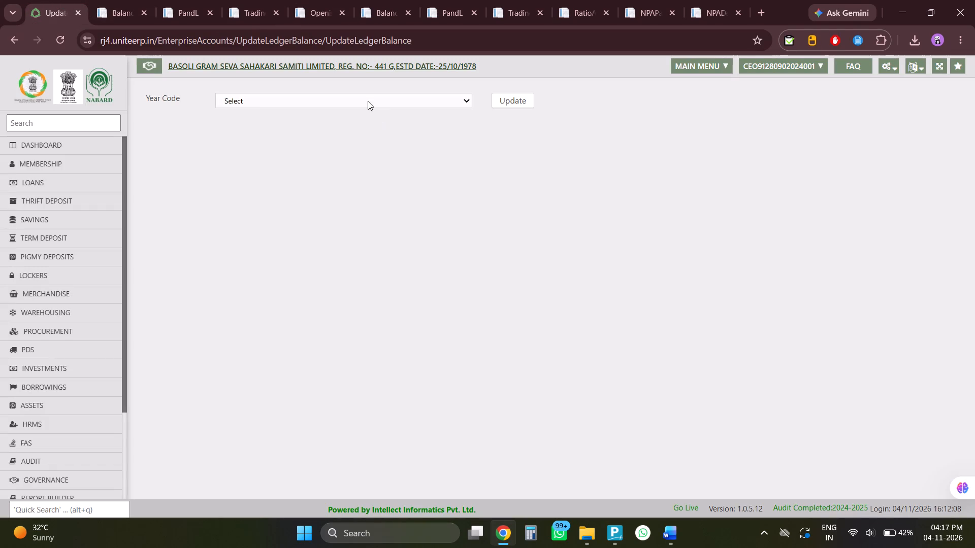
pyautogui.click(338, 160)
pyautogui.click(510, 104)
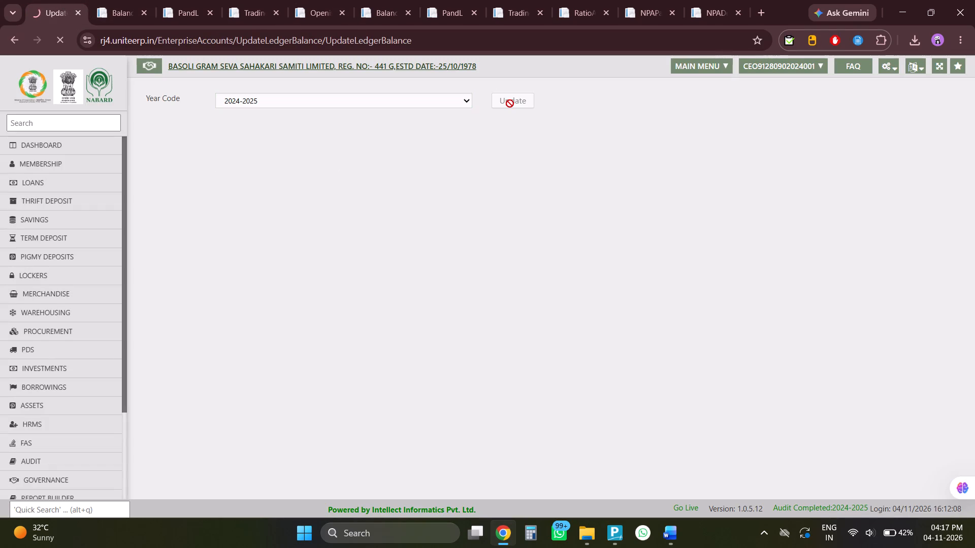
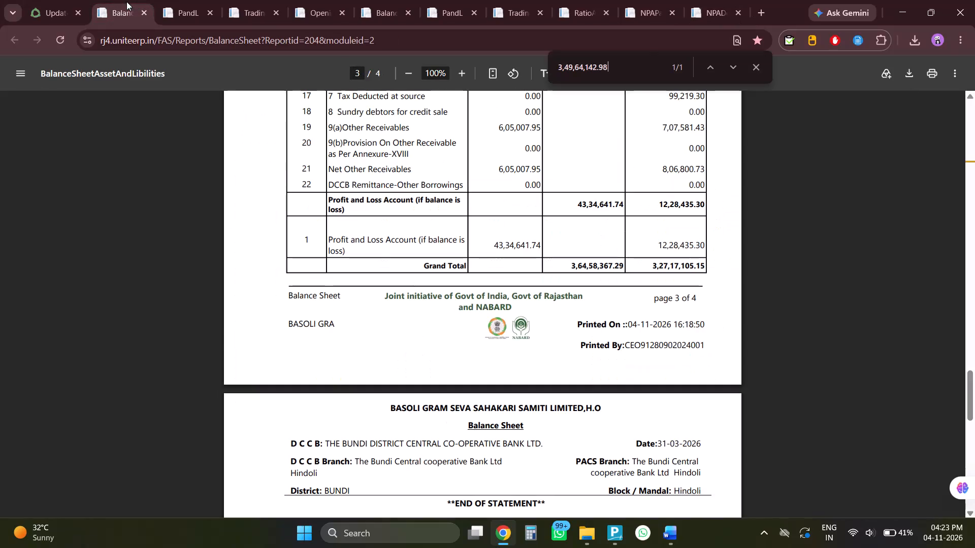
# Check the grand totals and the balancing difference at the end of the Opening Trial Balance dated 01-04-2026.
pyautogui.click(294, 2)
pyautogui.scroll(-2, 479, 394)
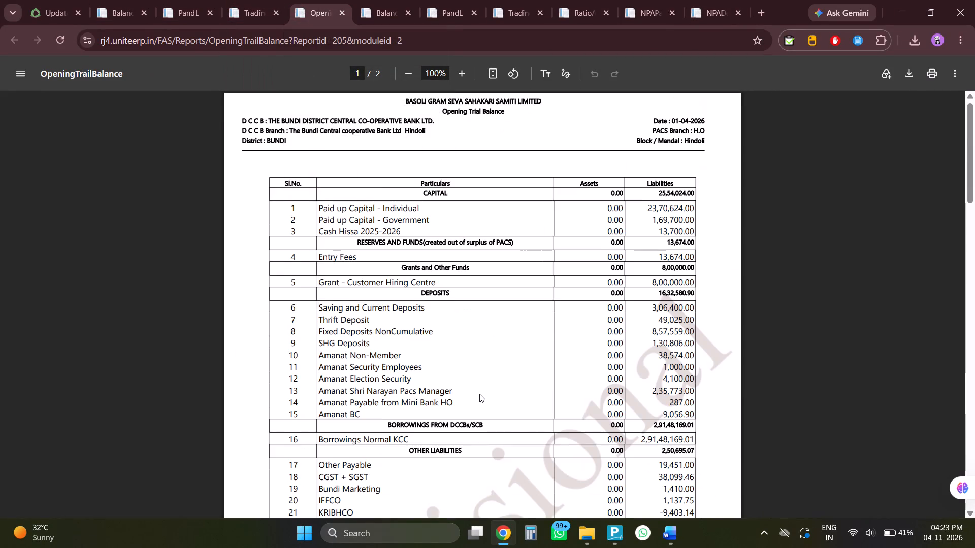
pyautogui.scroll(-14, 479, 394)
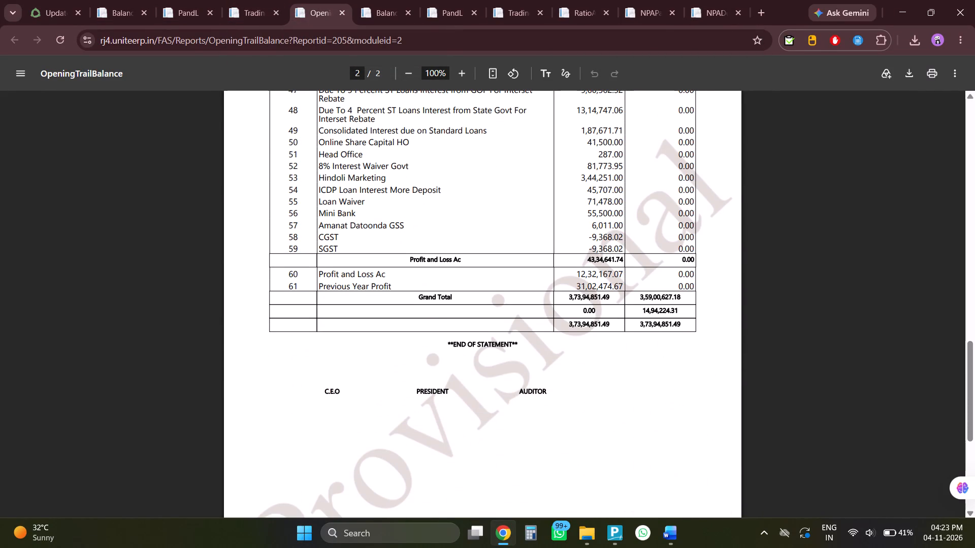
pyautogui.moveTo(643, 313); pyautogui.dragTo(663, 315)
# Compare the total interest in the NPA particulars statement with the Interest Receivables amount in the before-dayend Profit and Loss report.
pyautogui.click(645, 21)
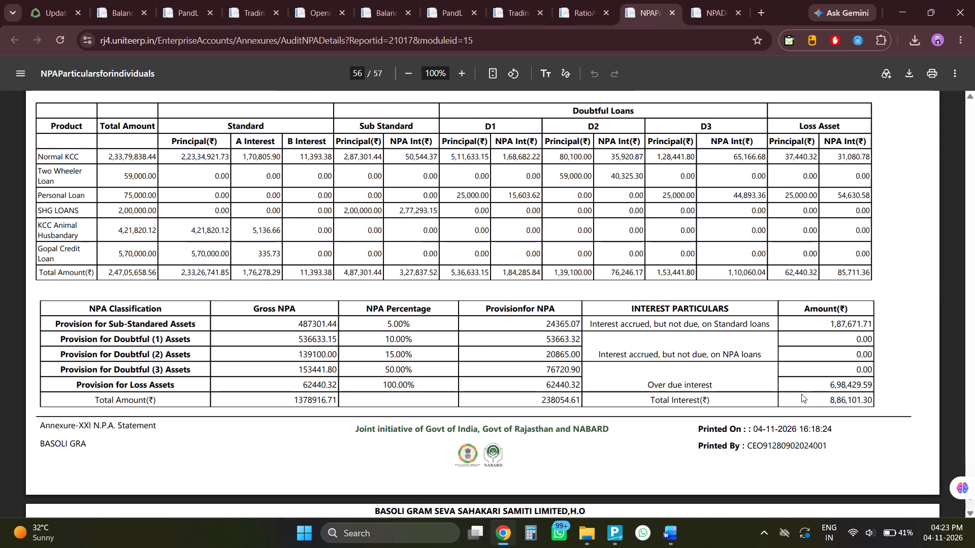
pyautogui.moveTo(829, 400); pyautogui.dragTo(871, 401)
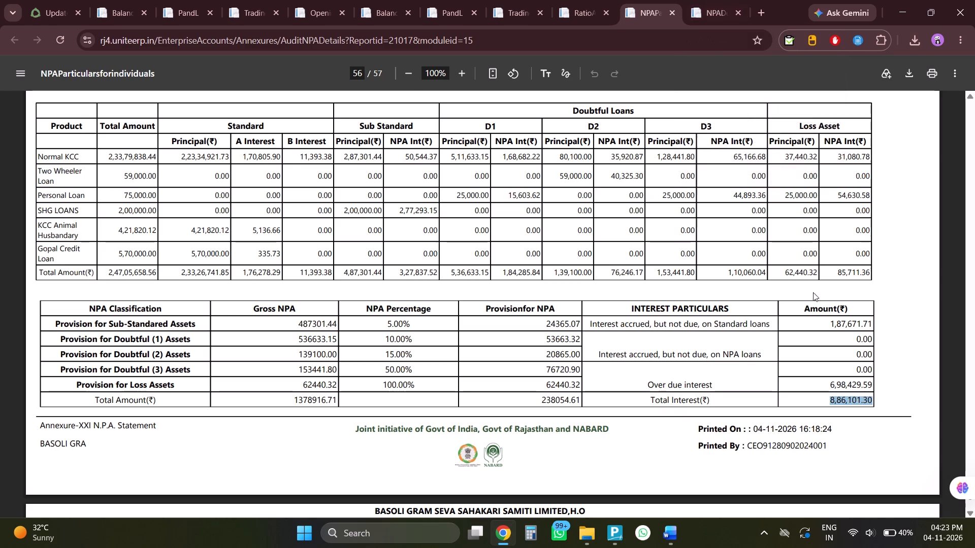
pyautogui.click(832, 397)
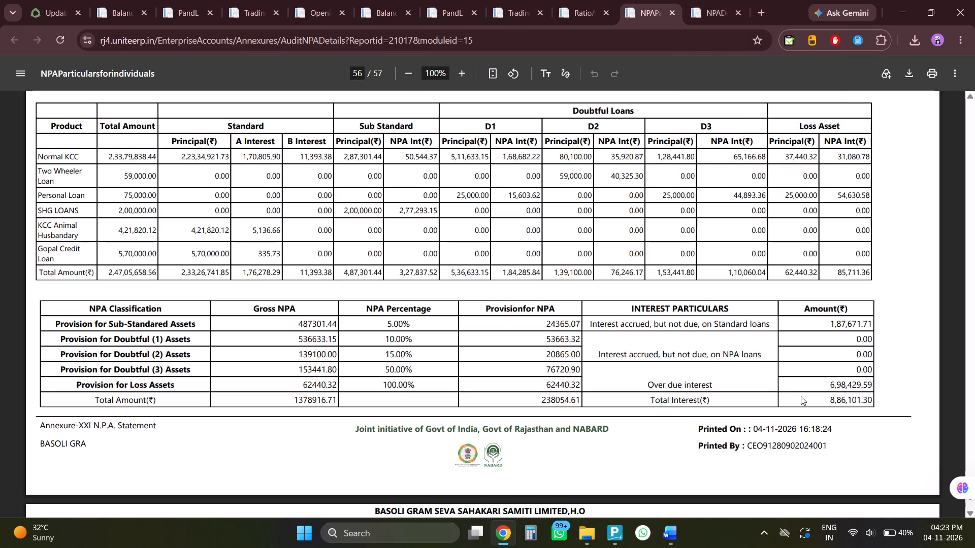
pyautogui.click(449, 2)
pyautogui.moveTo(617, 257); pyautogui.dragTo(657, 260)
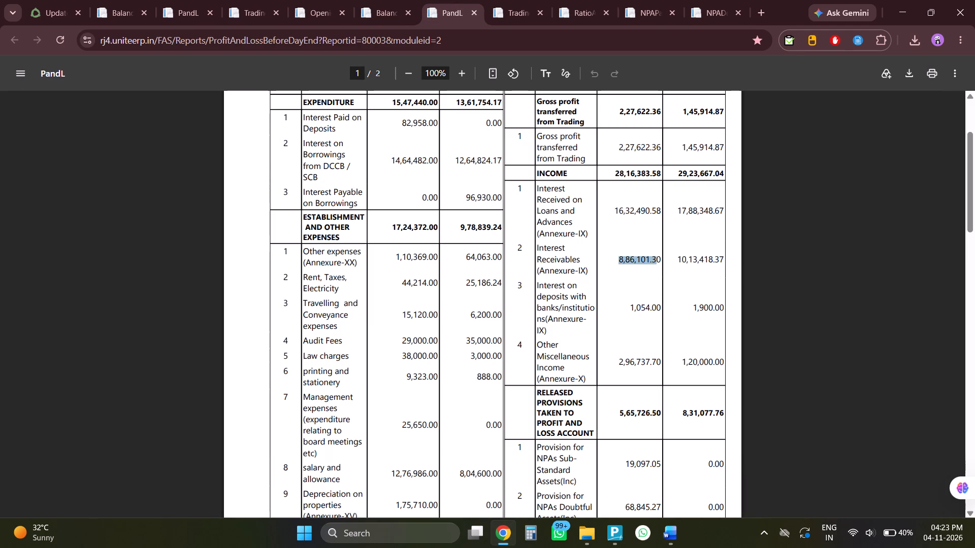
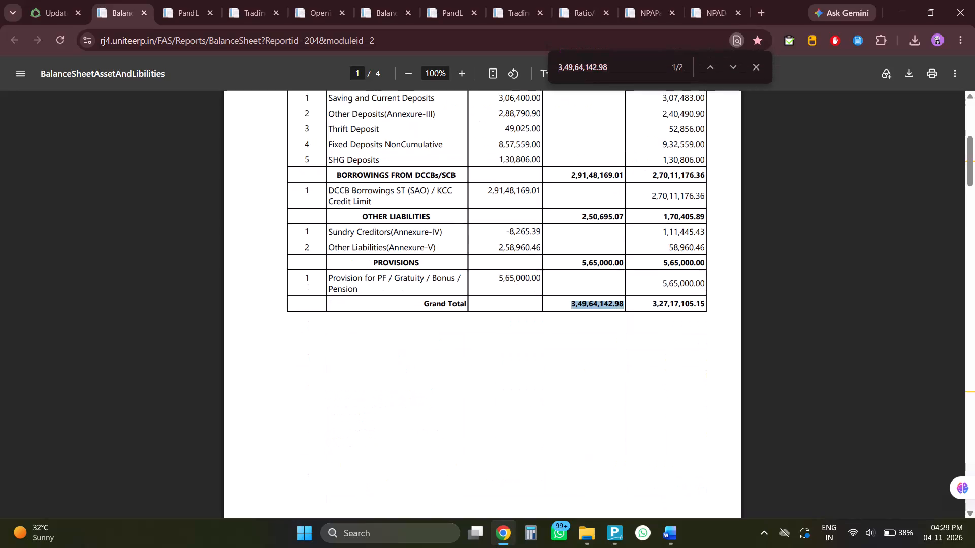
# Step through the occurrences of 3,49,64,142.98 in the Balance Sheet report.
pyautogui.press('Return')
pyautogui.press('Return')
pyautogui.press('Return')
pyautogui.press('Return')
pyautogui.press('Return')
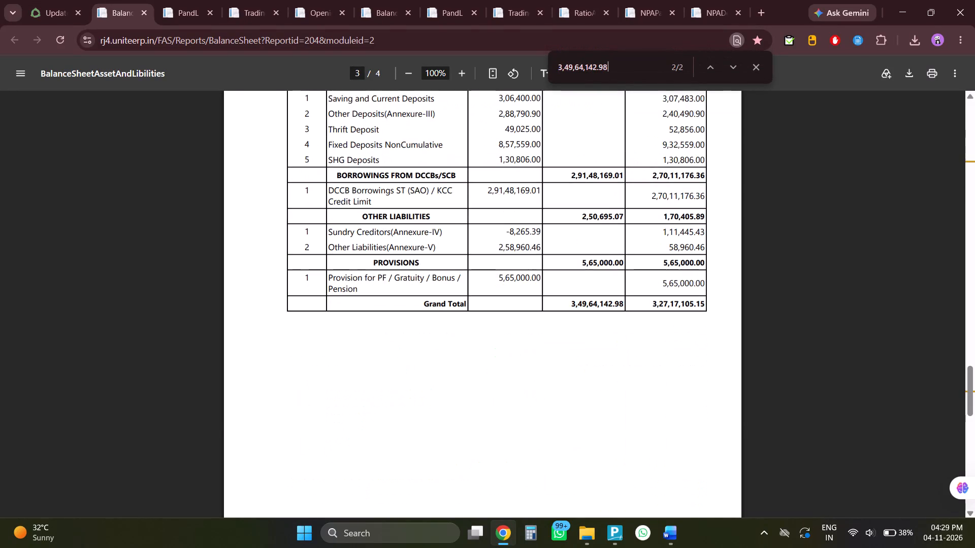
# Review the Opening Trial Balance dated 01-04-2026 through to its grand totals, and glance at the Trading Account.
pyautogui.click(310, 1)
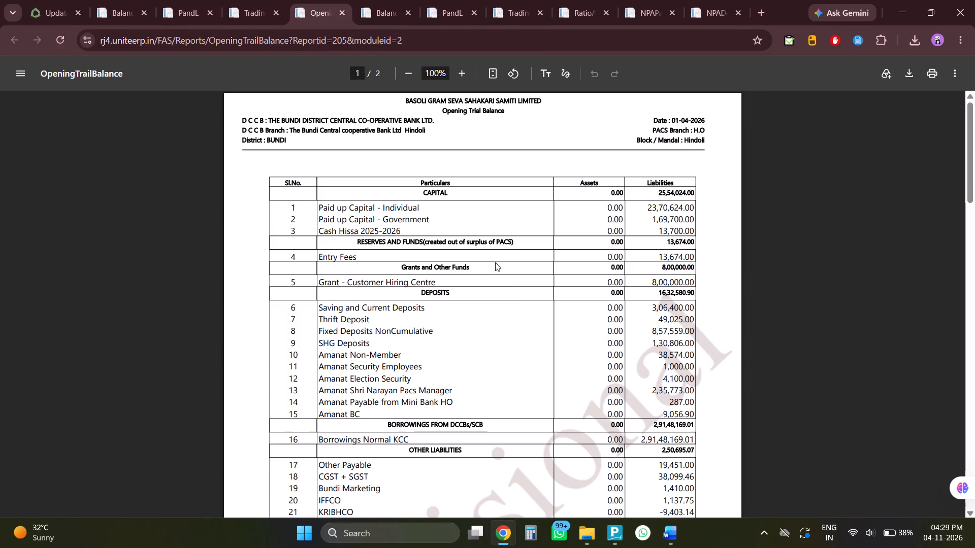
pyautogui.scroll(3, 514, 294)
pyautogui.scroll(-18, 528, 347)
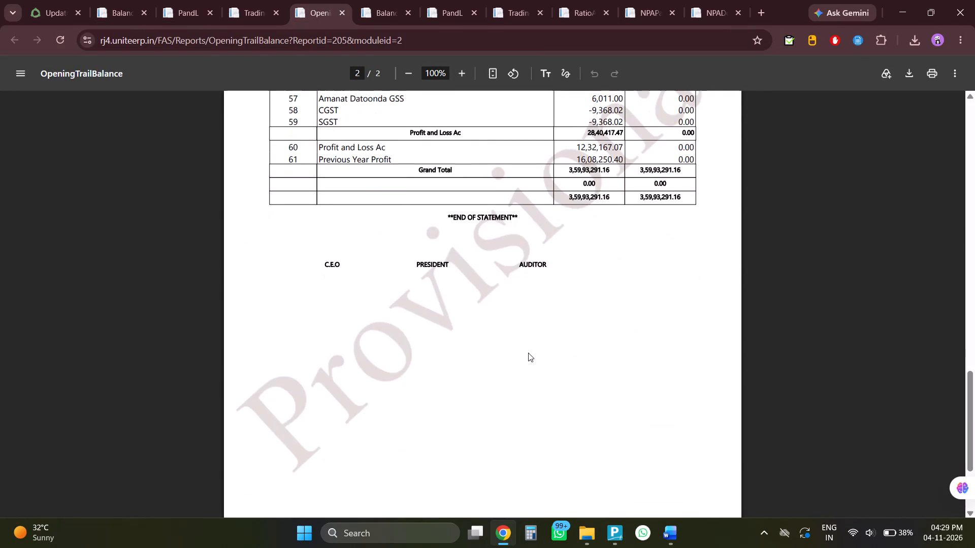
pyautogui.scroll(9, 528, 353)
pyautogui.scroll(-1, 528, 355)
pyautogui.scroll(20, 528, 355)
pyautogui.scroll(7, 528, 355)
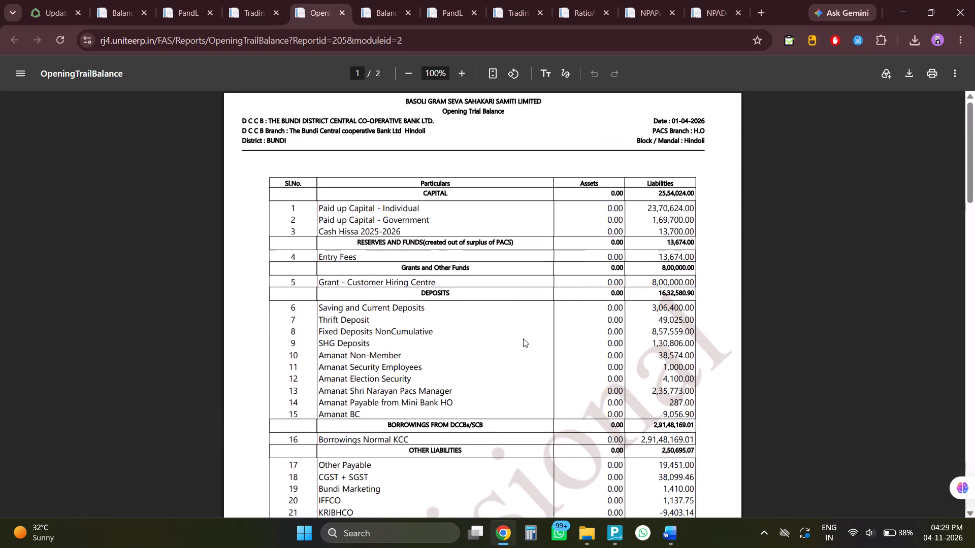
pyautogui.click(229, 0)
pyautogui.click(202, 0)
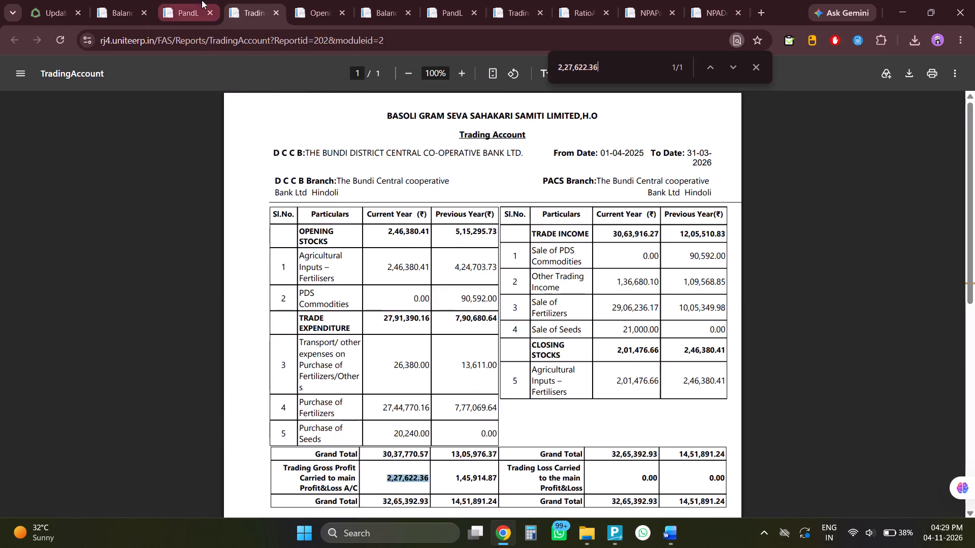
# Open the Module And Fas report form from the FAS module's other reports.
pyautogui.click(35, 0)
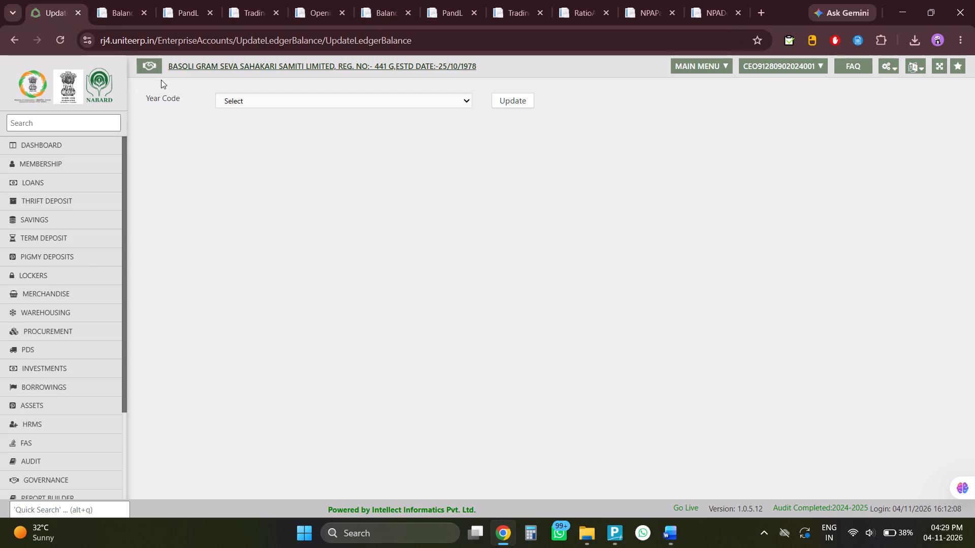
pyautogui.click(47, 91)
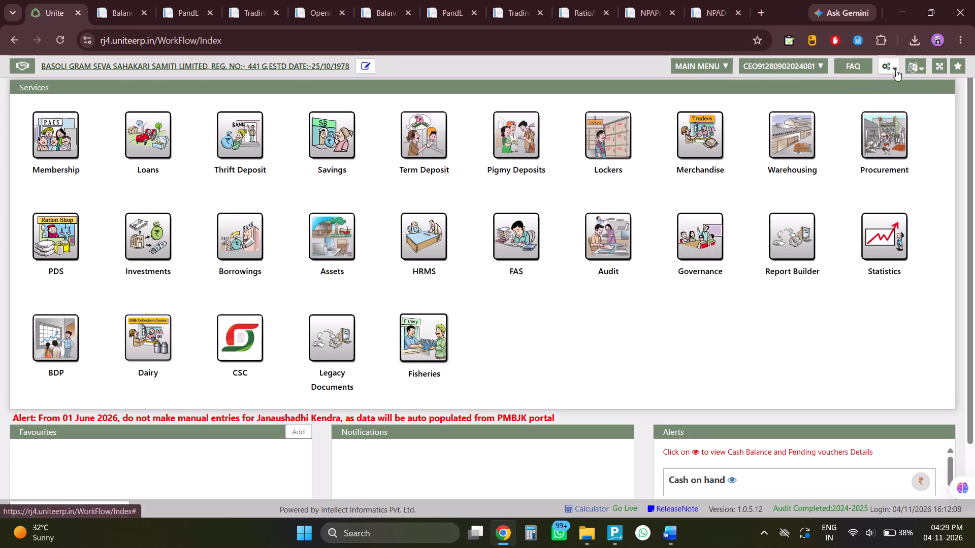
pyautogui.click(530, 247)
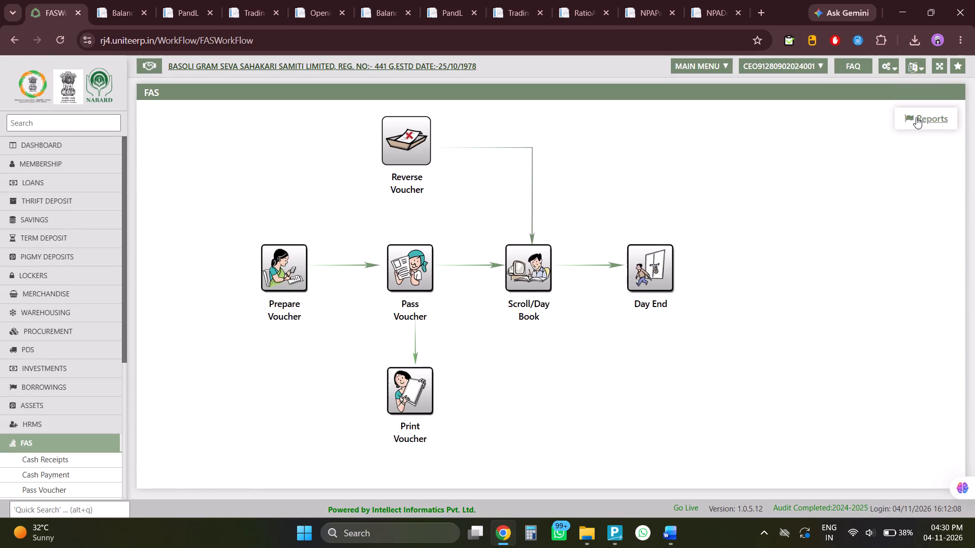
pyautogui.click(916, 117)
pyautogui.click(560, 1)
pyautogui.click(626, 0)
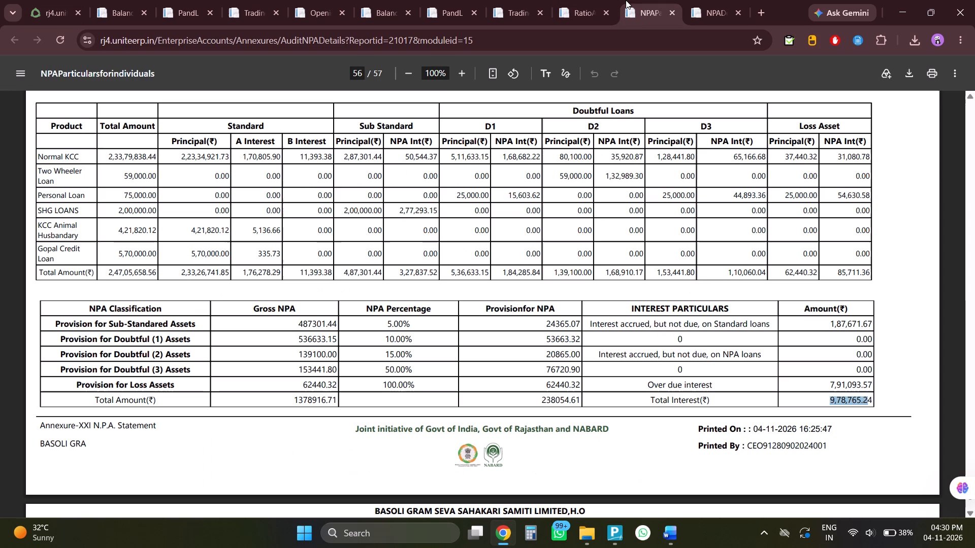
pyautogui.click(710, 0)
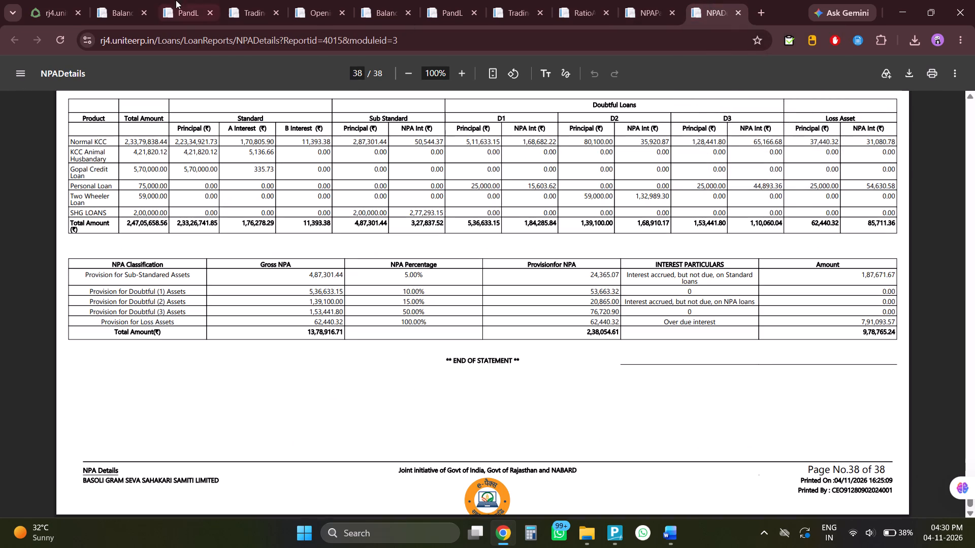
pyautogui.click(37, 4)
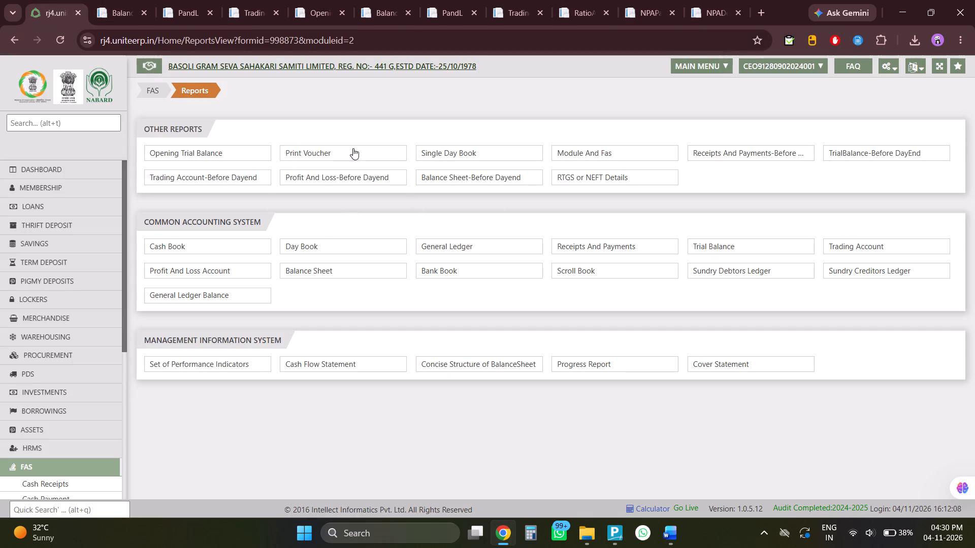
pyautogui.click(602, 149)
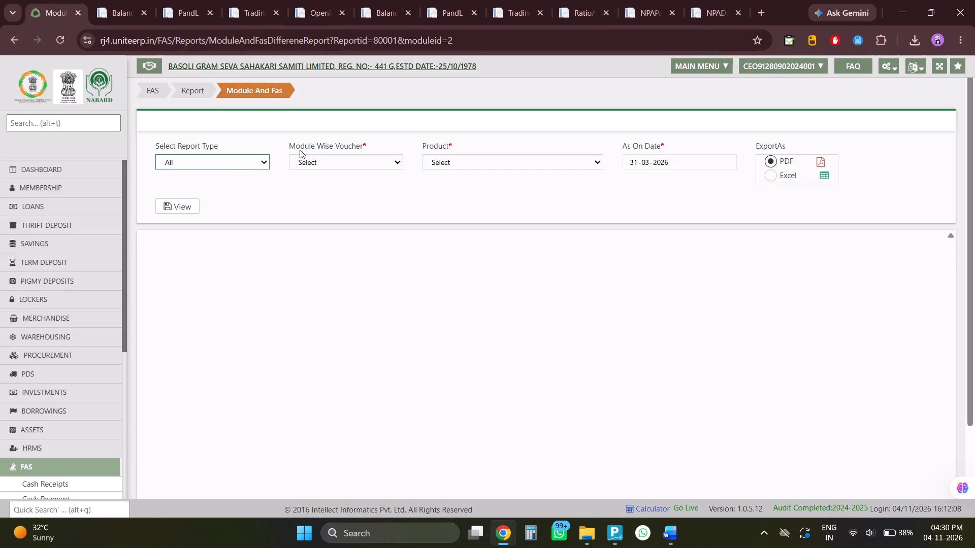
# Generate the Module And Fas report with type Difference for Membership, product Customer.
pyautogui.click(229, 156)
pyautogui.click(212, 206)
pyautogui.click(321, 165)
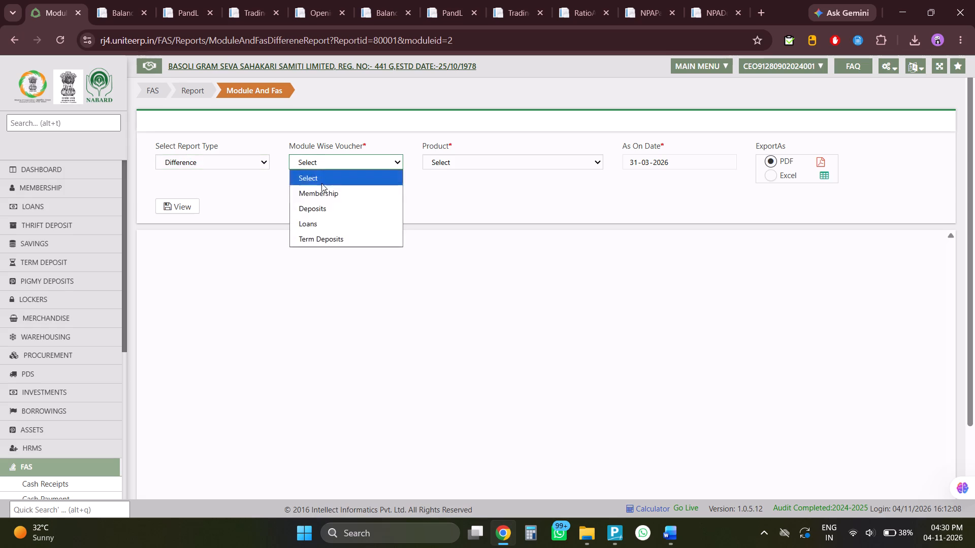
pyautogui.click(321, 188)
pyautogui.click(452, 162)
pyautogui.click(444, 188)
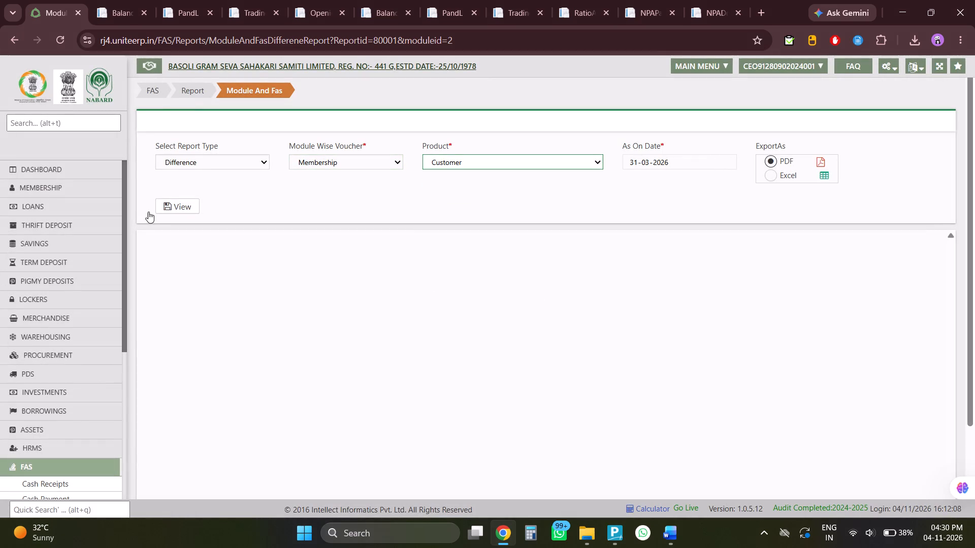
pyautogui.click(176, 205)
# Generate the Module And Fas difference report for Deposits, product Saving Deposits.
pyautogui.click(52, 0)
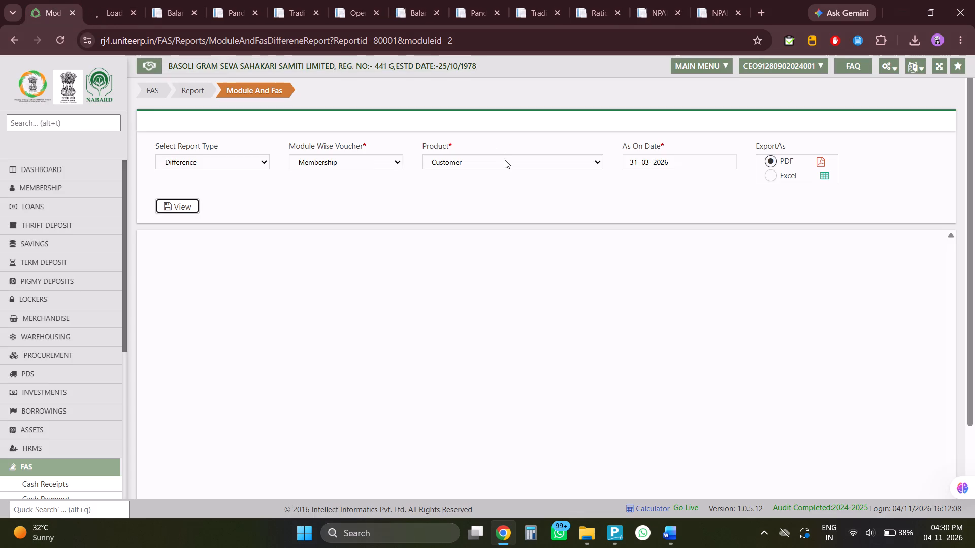
pyautogui.click(463, 164)
pyautogui.click(387, 160)
pyautogui.click(333, 203)
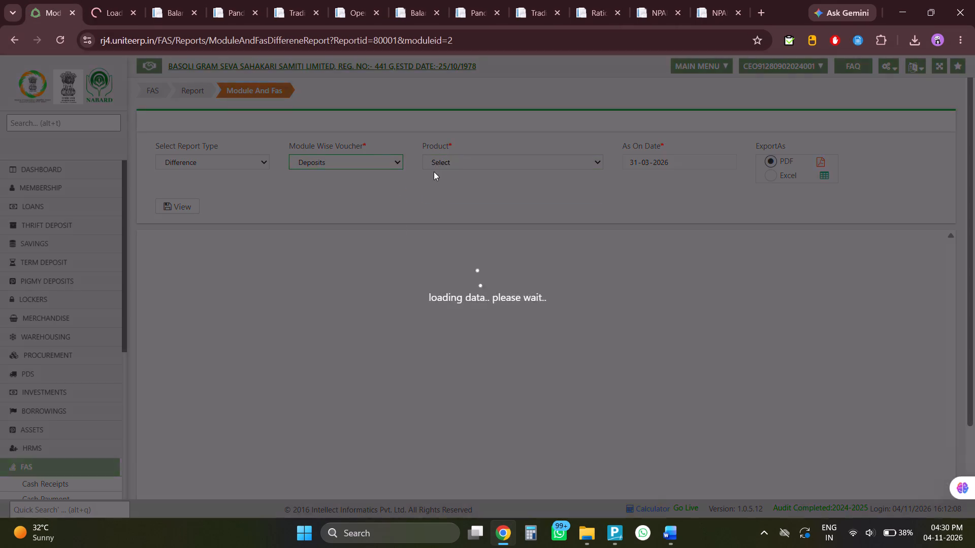
pyautogui.click(451, 162)
pyautogui.click(444, 191)
pyautogui.click(166, 208)
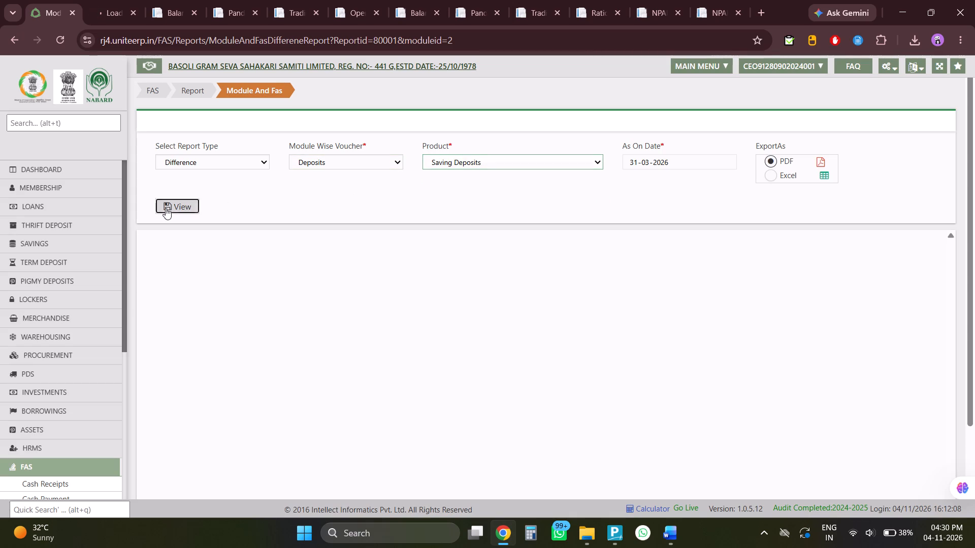
# Generate the Module And Fas difference report for Deposits, product SHG Saving Deposits.
pyautogui.click(36, 0)
pyautogui.click(457, 165)
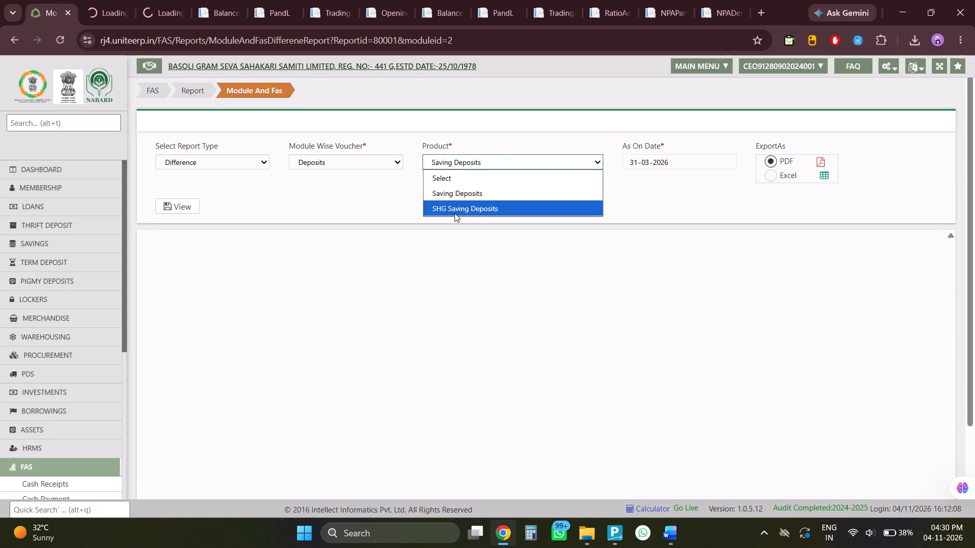
pyautogui.click(448, 205)
pyautogui.click(185, 208)
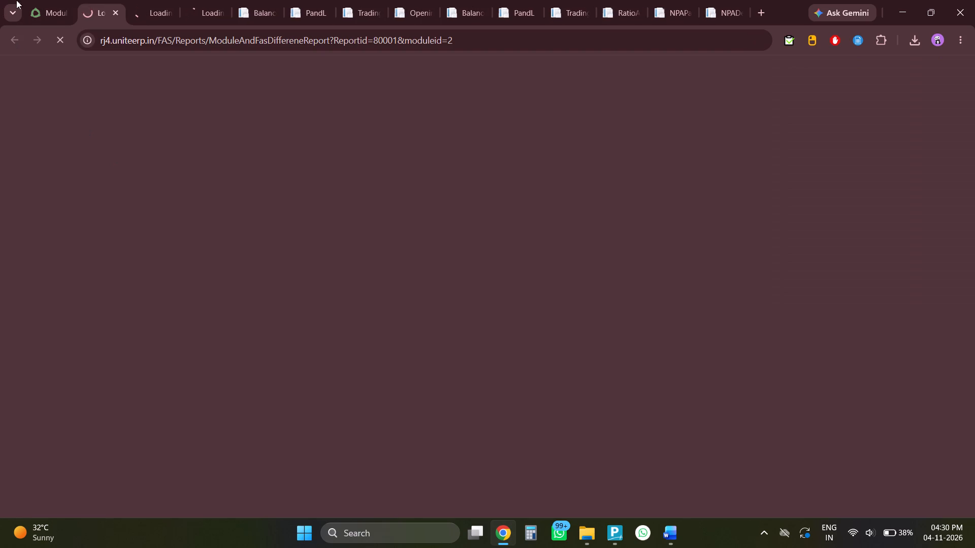
# Generate the Module And Fas difference report for Loans, product Normal KCC.
pyautogui.click(55, 0)
pyautogui.click(520, 164)
pyautogui.click(331, 162)
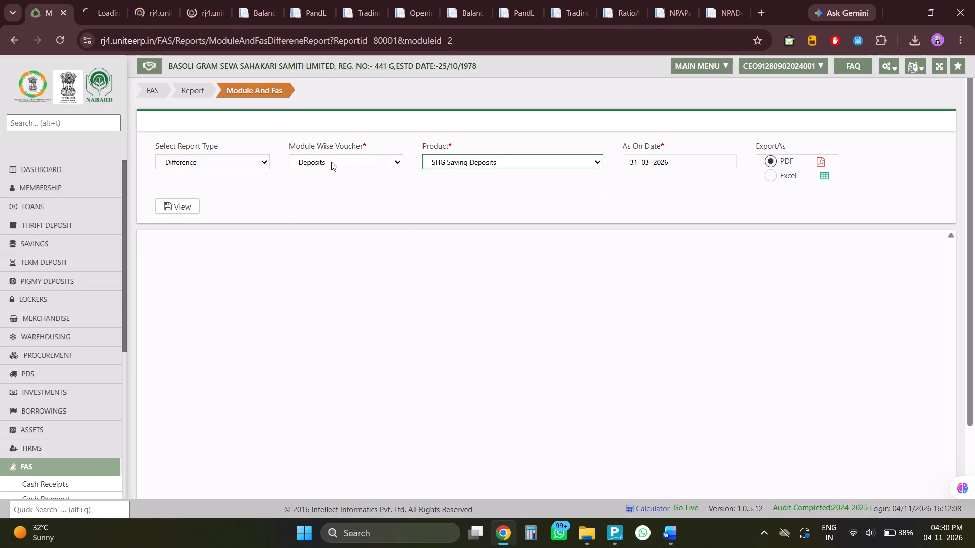
pyautogui.click(322, 219)
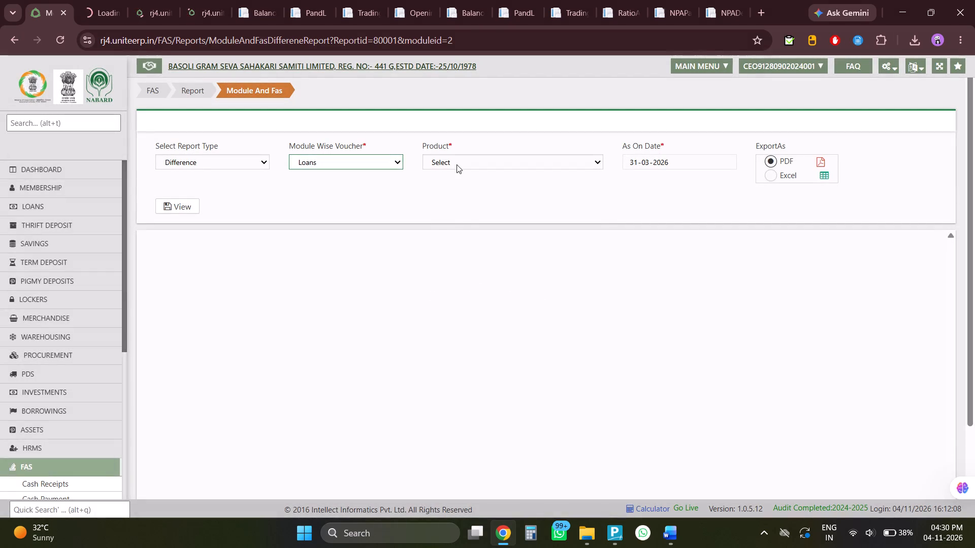
pyautogui.click(457, 164)
pyautogui.click(445, 194)
pyautogui.click(184, 207)
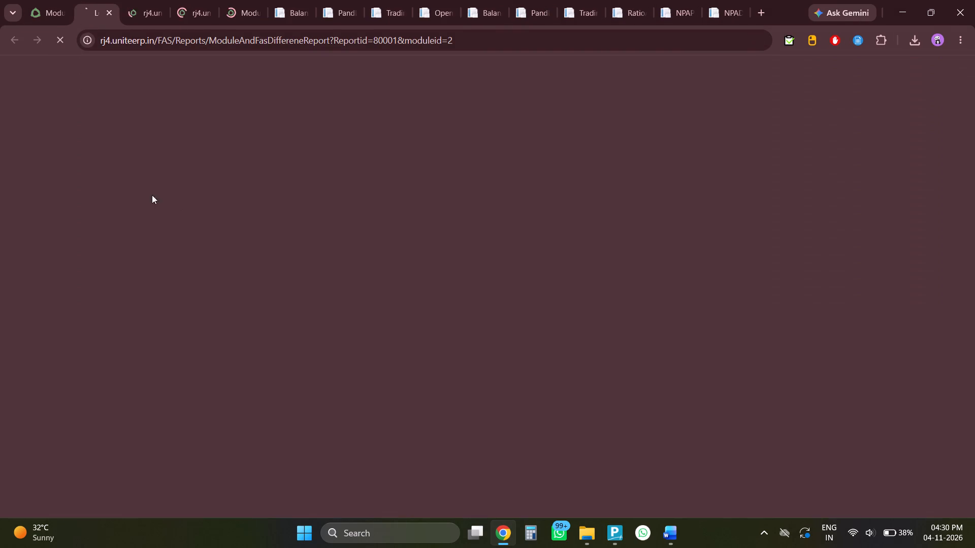
# Generate the Module And Fas difference report for Loans, product Two Wheeler Loan.
pyautogui.click(35, 0)
pyautogui.click(461, 163)
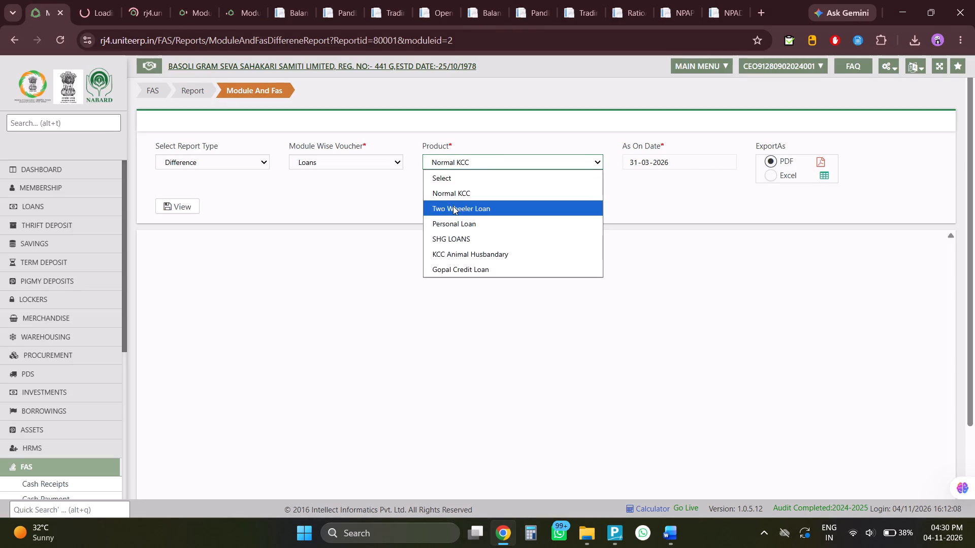
pyautogui.click(453, 206)
pyautogui.click(171, 209)
# Select Personal Loan as the product on the Module And Fas report form.
pyautogui.click(48, 4)
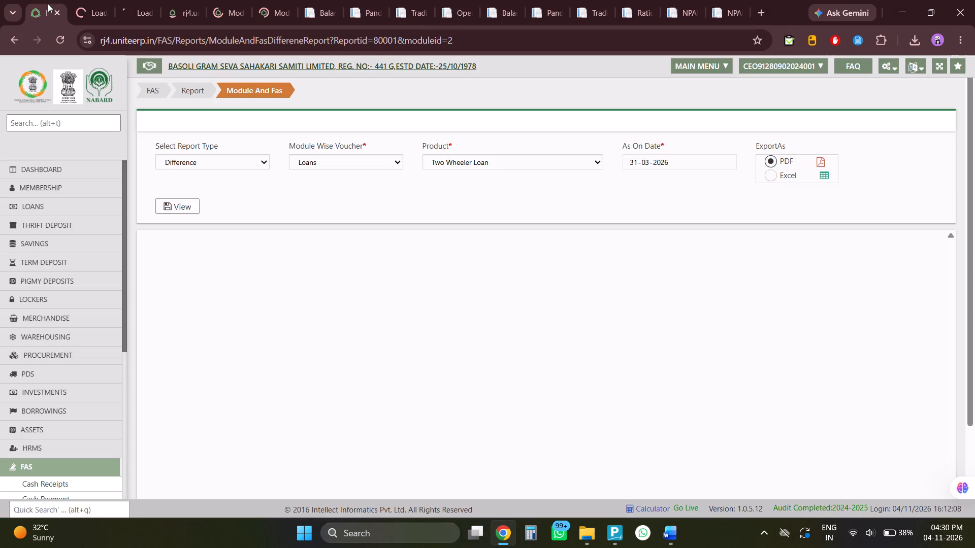
pyautogui.click(482, 160)
pyautogui.click(456, 225)
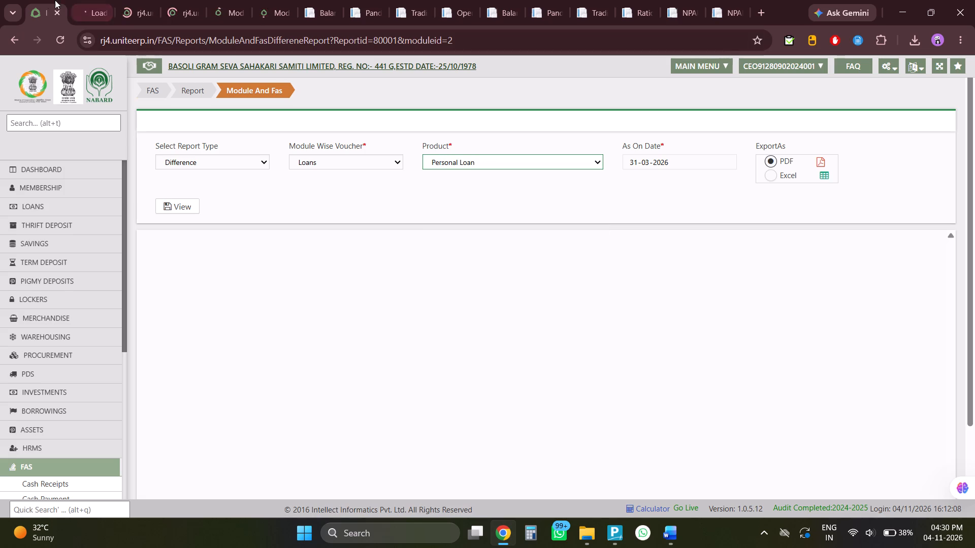
pyautogui.click(38, 0)
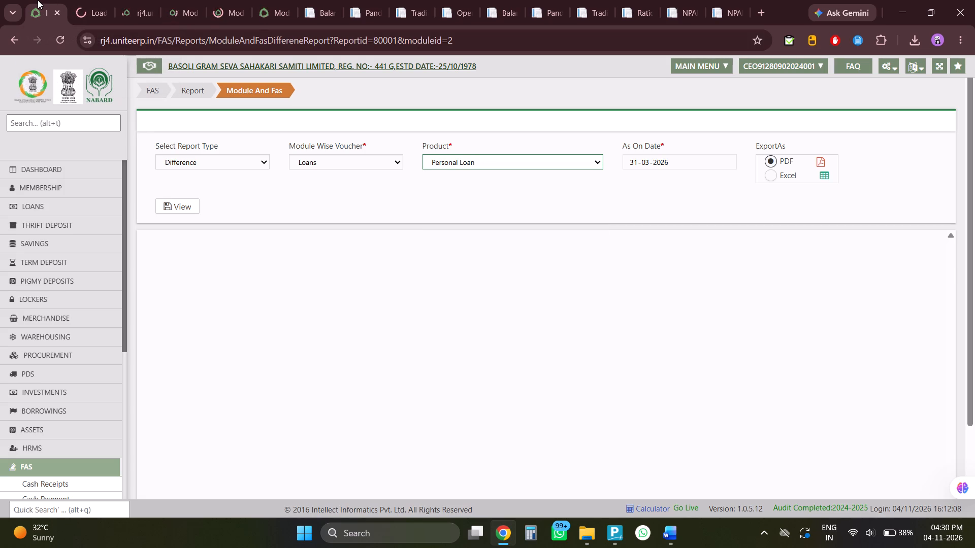
pyautogui.click(26, 1)
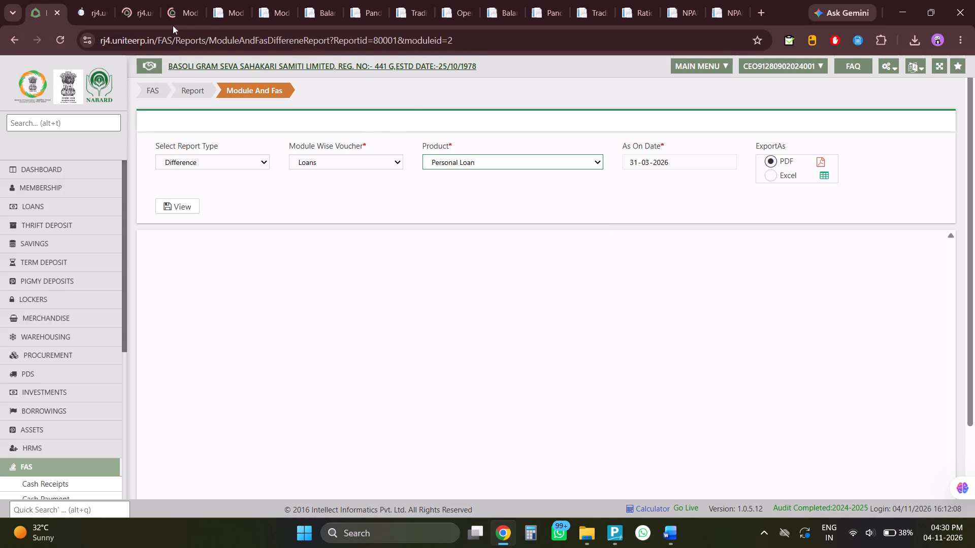
# Examine the member differences and grand totals for Paid up Capital - Individual in the Membership difference report.
pyautogui.click(284, 5)
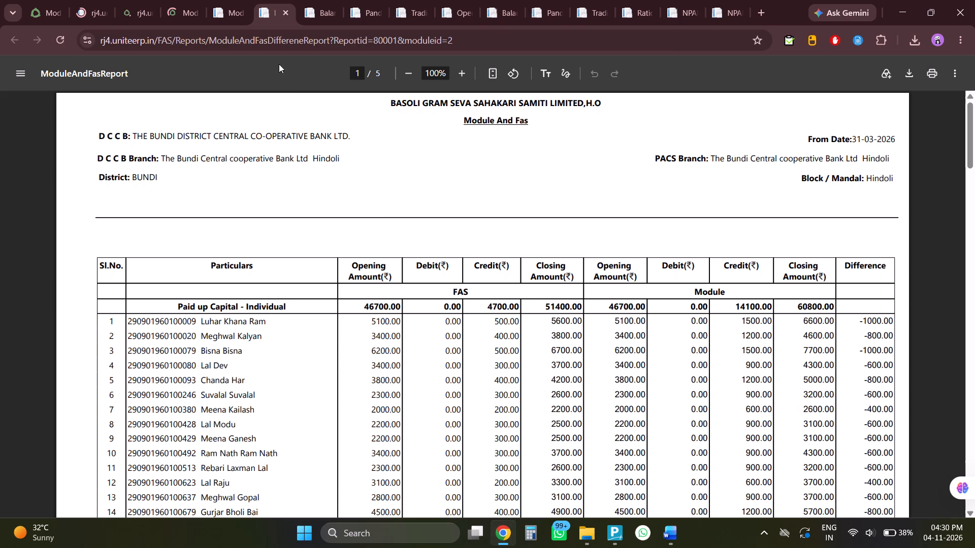
pyautogui.scroll(-18, 389, 227)
pyautogui.scroll(-8, 389, 227)
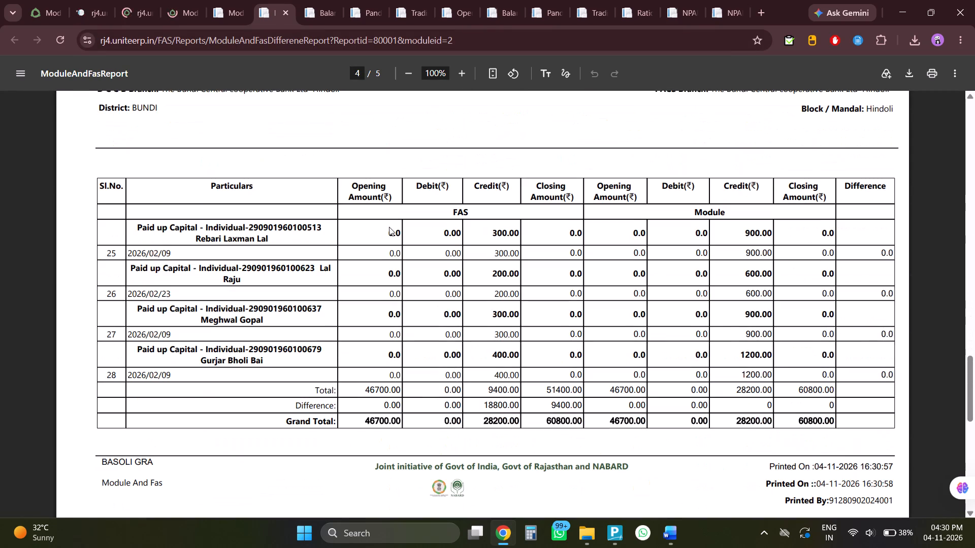
pyautogui.scroll(-1, 389, 227)
# Check the deposit and loan difference reports and close each one, keeping the Membership report open.
pyautogui.click(231, 0)
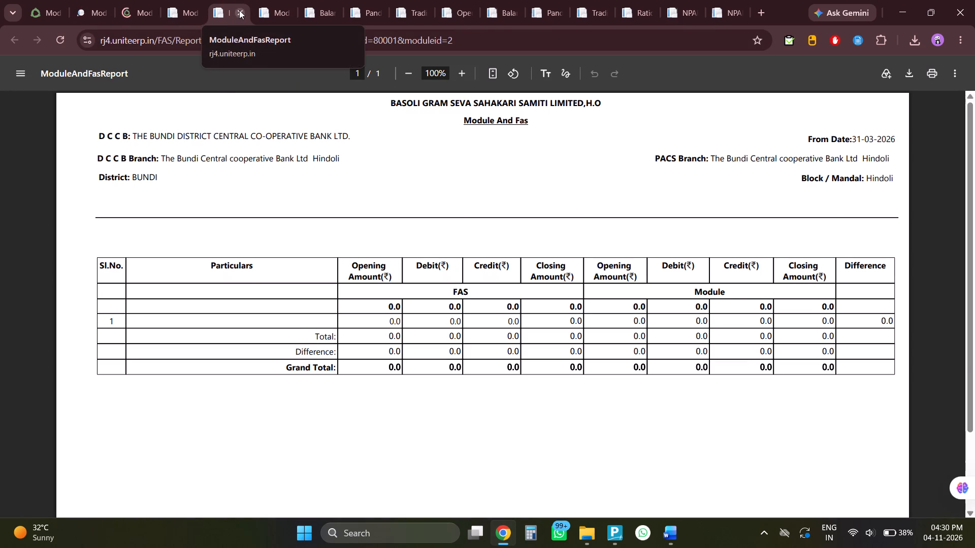
pyautogui.click(239, 10)
pyautogui.click(182, 0)
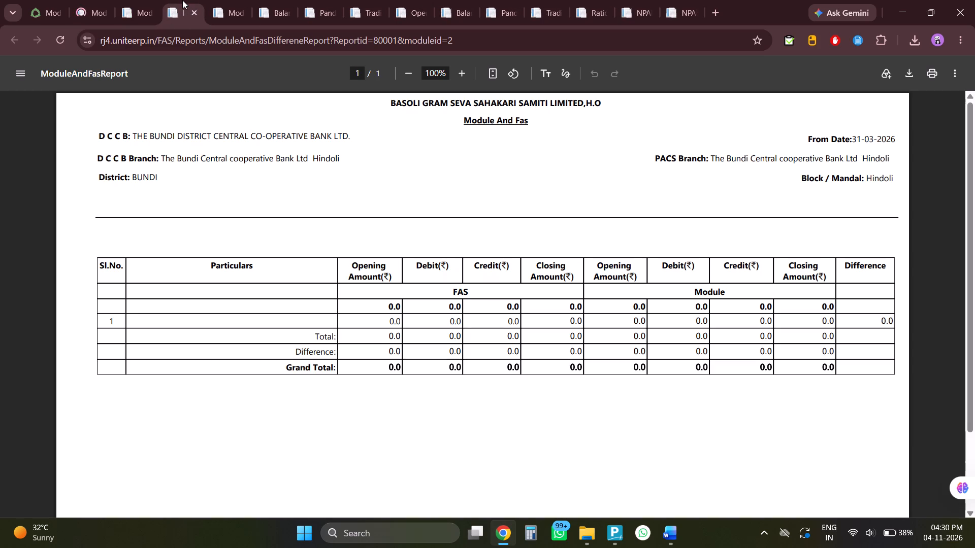
pyautogui.click(196, 12)
pyautogui.click(153, 2)
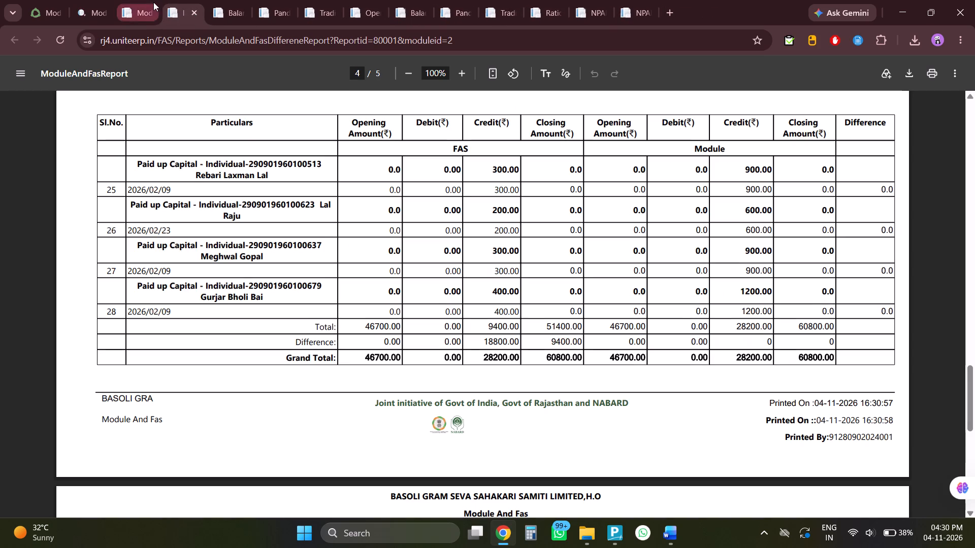
pyautogui.click(147, 12)
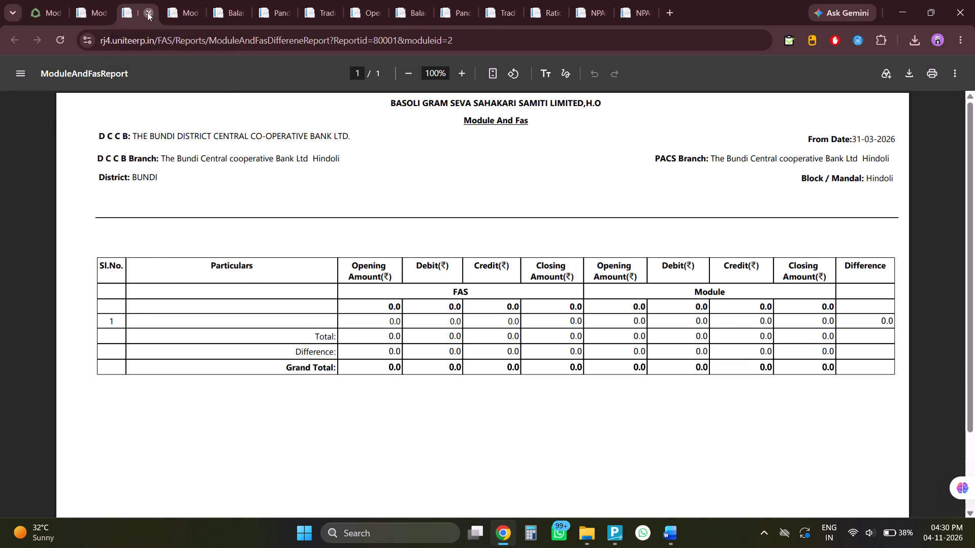
pyautogui.click(93, 7)
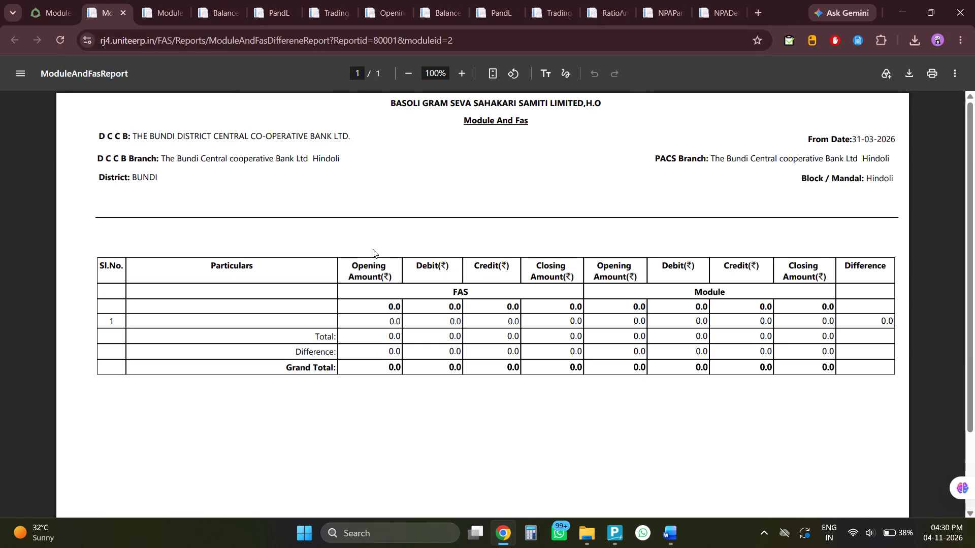
pyautogui.click(121, 13)
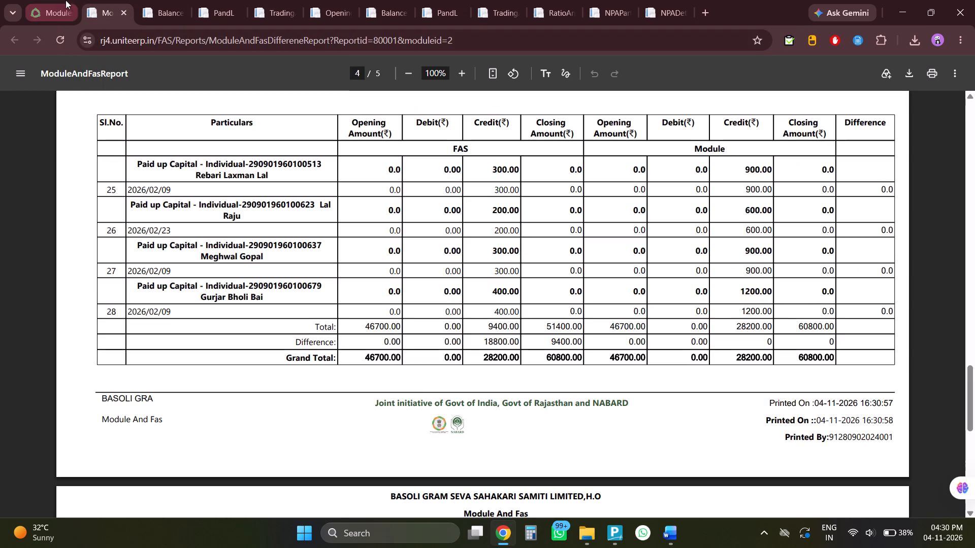
# Generate the Module And Fas difference report for Loans, product Two Wheeler Loan.
pyautogui.click(40, 0)
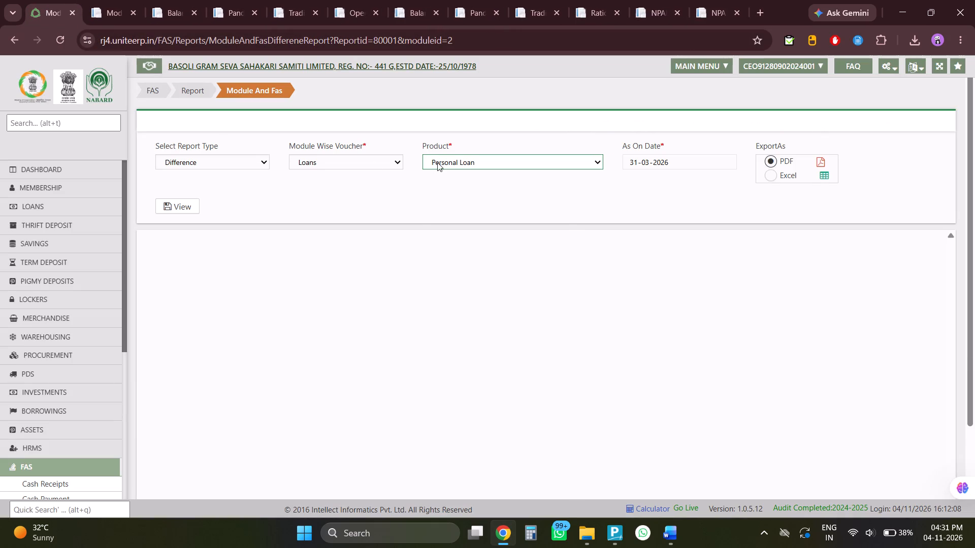
pyautogui.click(440, 161)
pyautogui.click(342, 160)
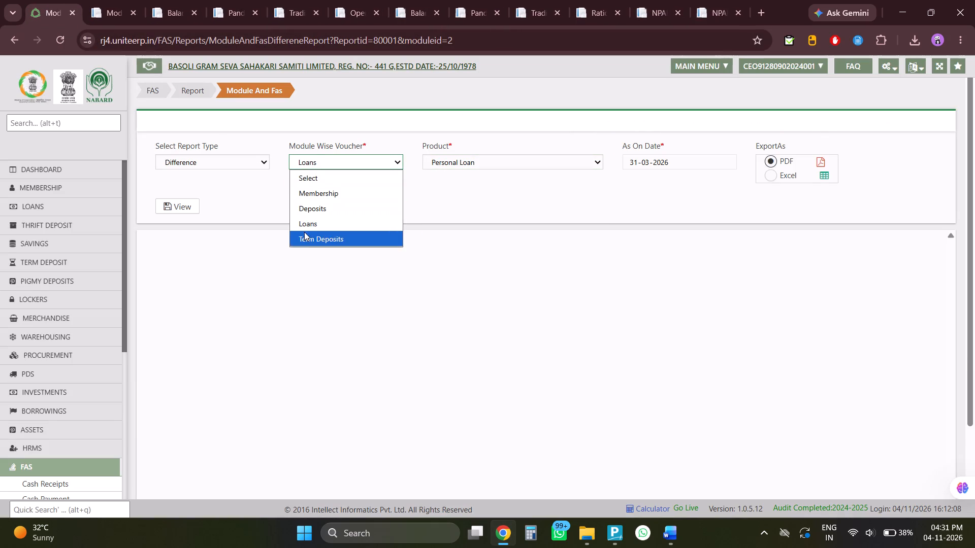
pyautogui.click(306, 219)
pyautogui.click(442, 161)
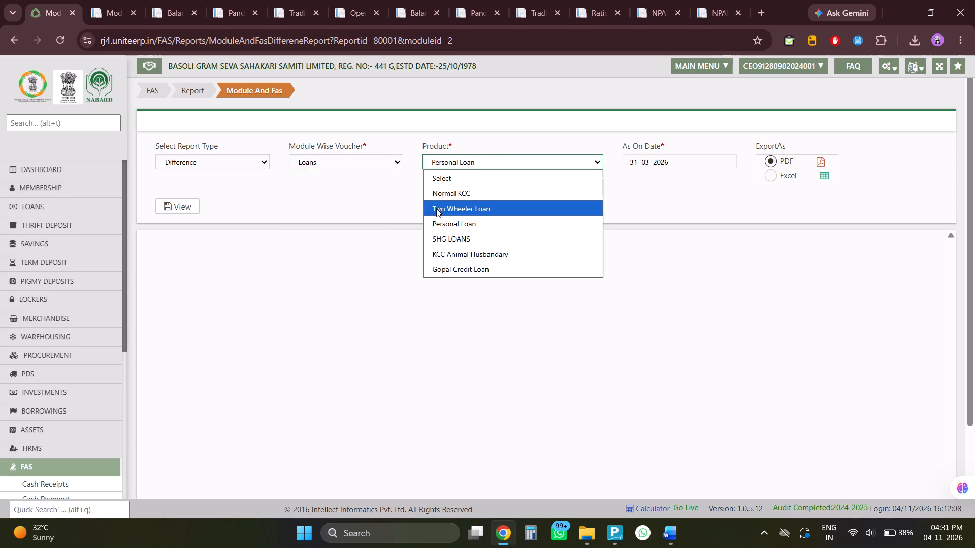
pyautogui.click(471, 207)
pyautogui.click(186, 205)
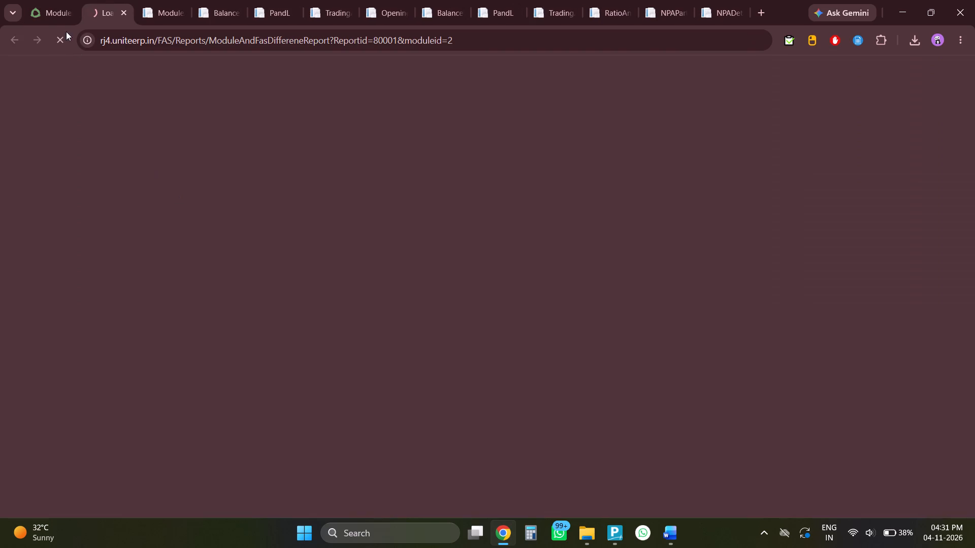
# Generate the Module And Fas difference report for Loans, product Personal Loan.
pyautogui.click(54, 0)
pyautogui.click(439, 160)
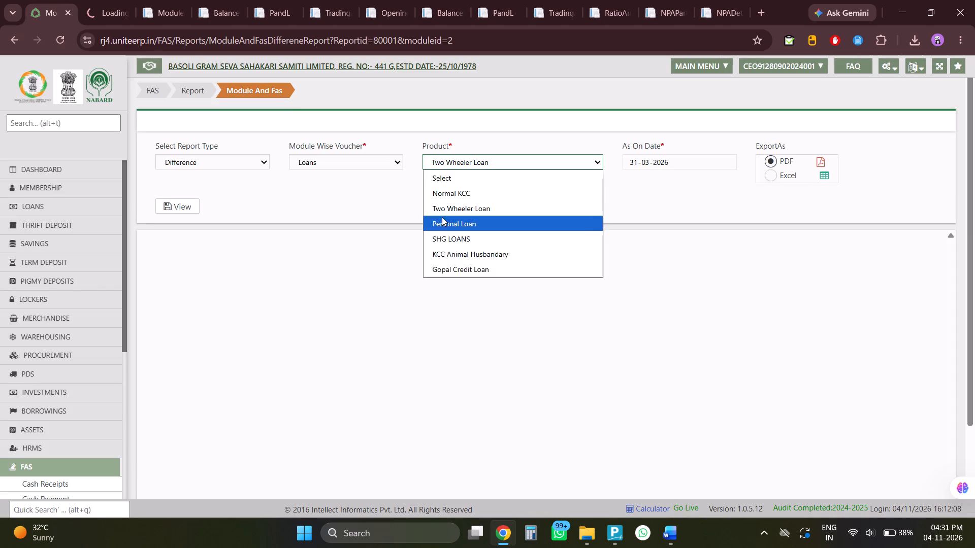
pyautogui.click(442, 218)
pyautogui.click(185, 201)
# Generate the Module And Fas difference report for Loans, product SHG LOANS.
pyautogui.click(43, 4)
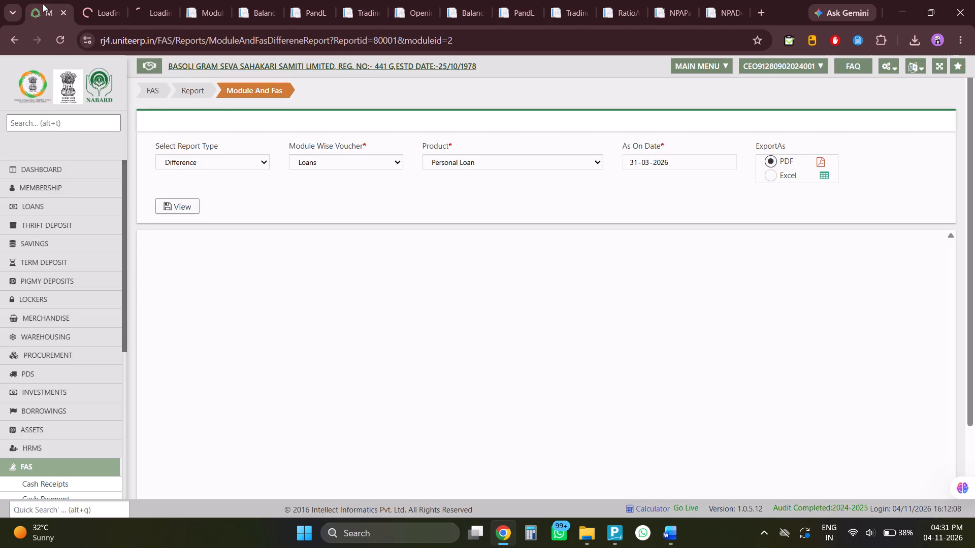
pyautogui.click(471, 160)
pyautogui.click(463, 233)
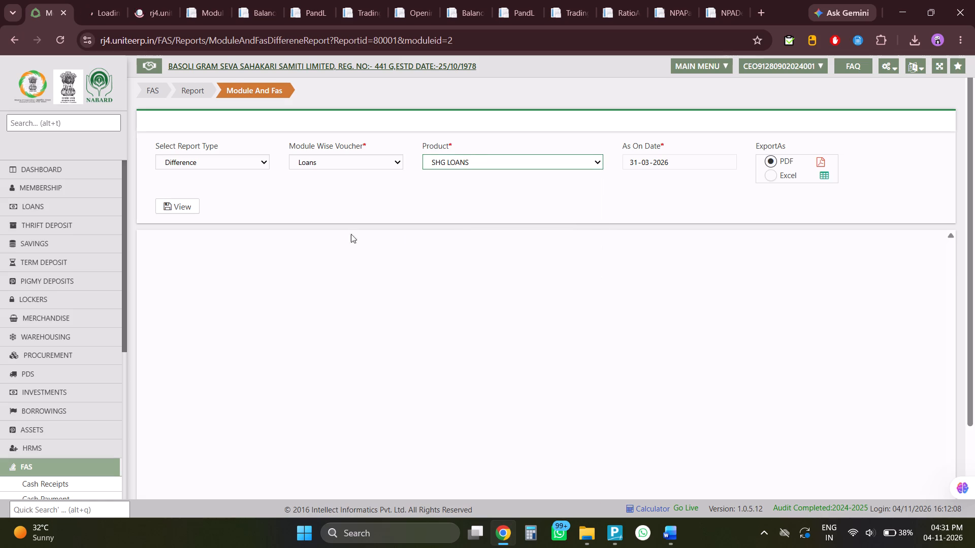
pyautogui.click(186, 202)
# Generate the Module And Fas difference report for Loans, product KCC Animal Husbandary.
pyautogui.click(38, 0)
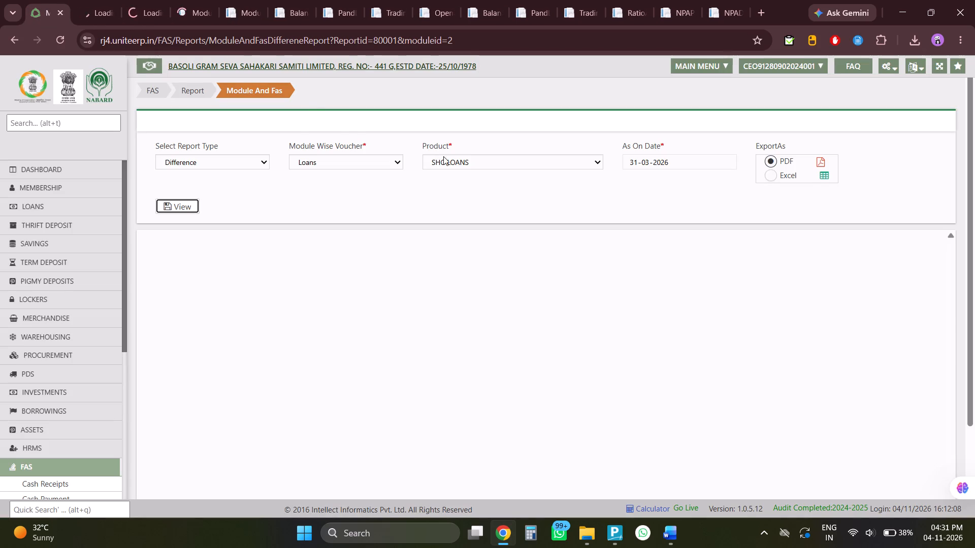
pyautogui.click(449, 162)
pyautogui.click(452, 253)
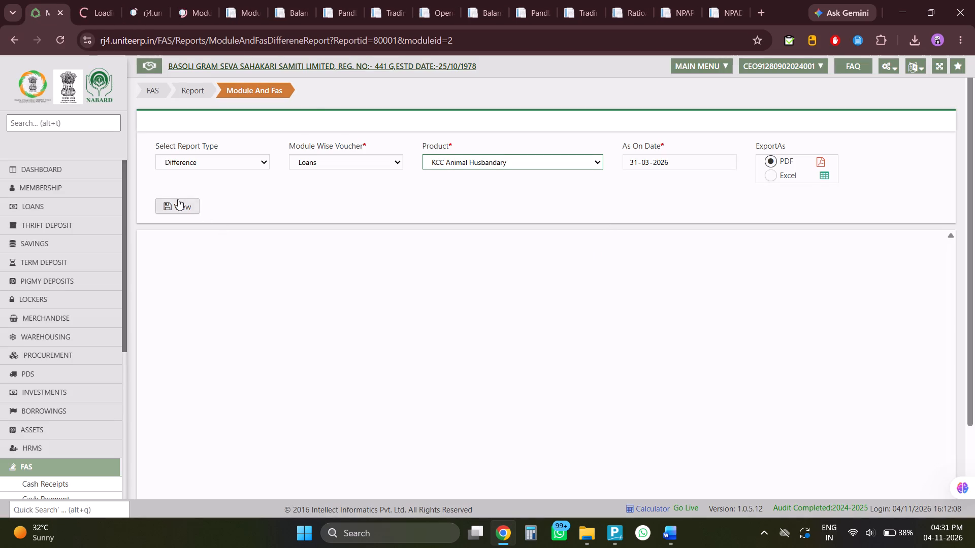
pyautogui.click(178, 199)
# Generate the Module And Fas difference report for Loans, product Gopal Credit Loan.
pyautogui.click(48, 14)
pyautogui.click(474, 156)
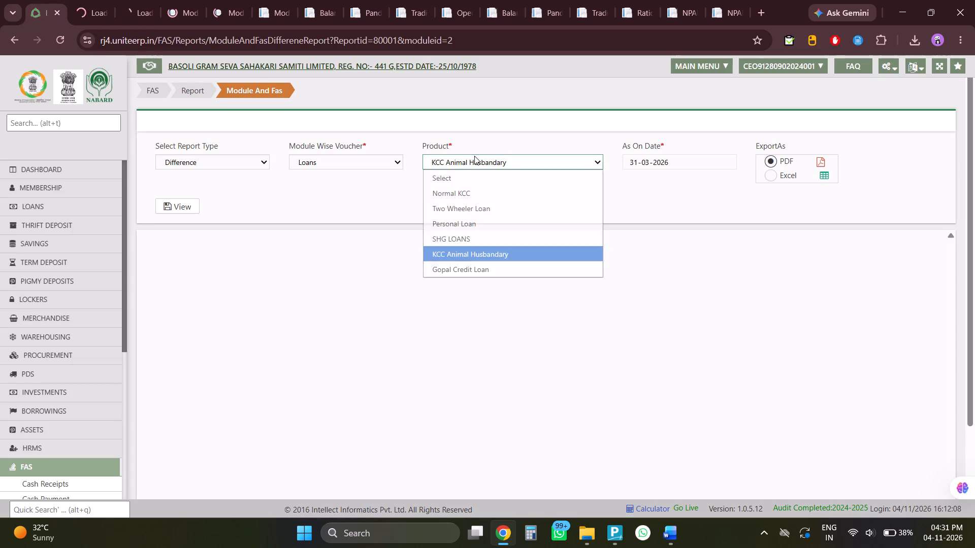
pyautogui.click(469, 265)
pyautogui.click(183, 200)
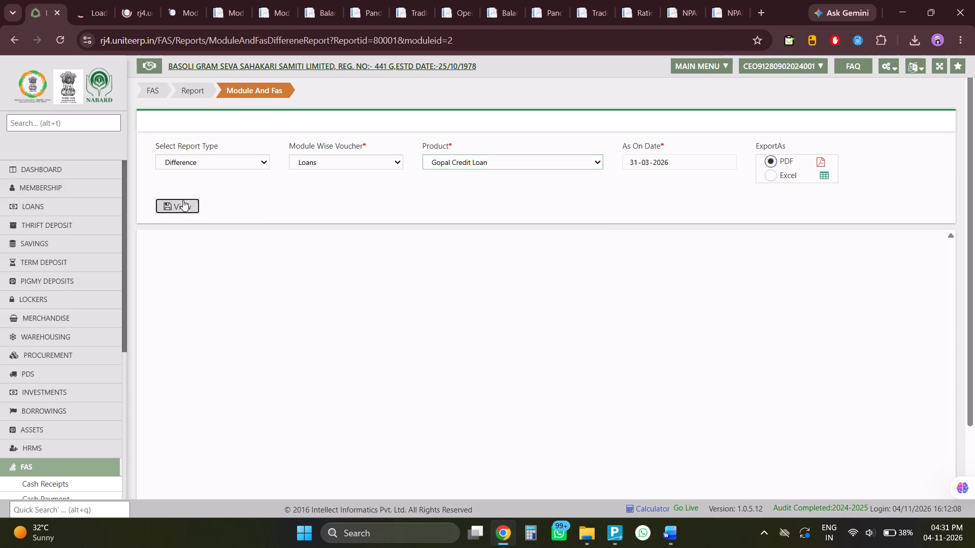
# Generate the Module And Fas difference report for Term Deposits, product Term Deposit Non Cummulative.
pyautogui.click(30, 0)
pyautogui.click(466, 165)
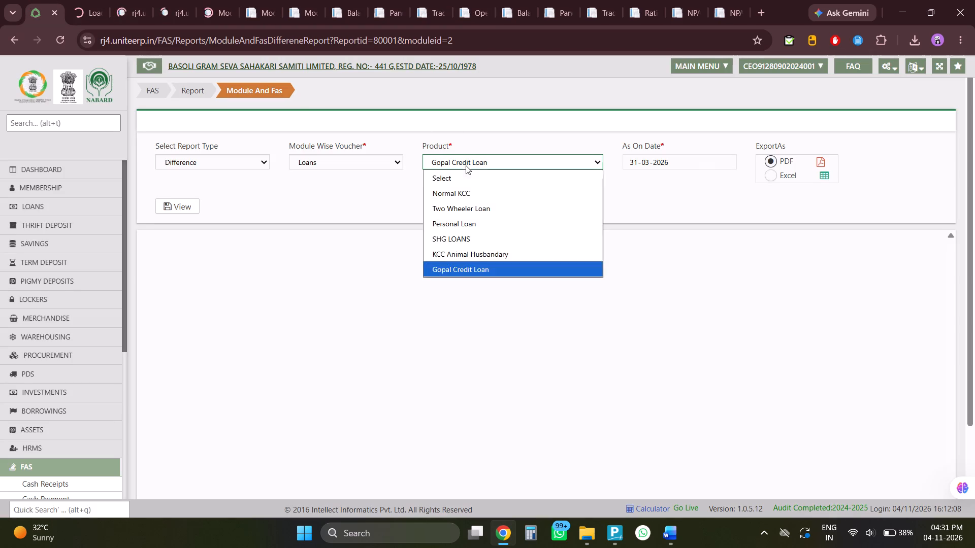
pyautogui.click(338, 159)
pyautogui.click(328, 237)
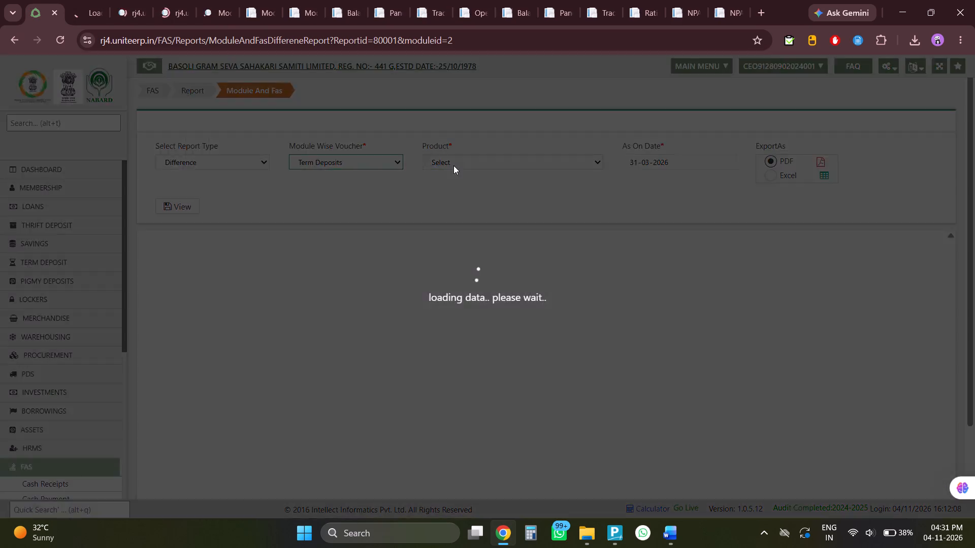
pyautogui.click(453, 164)
pyautogui.click(445, 190)
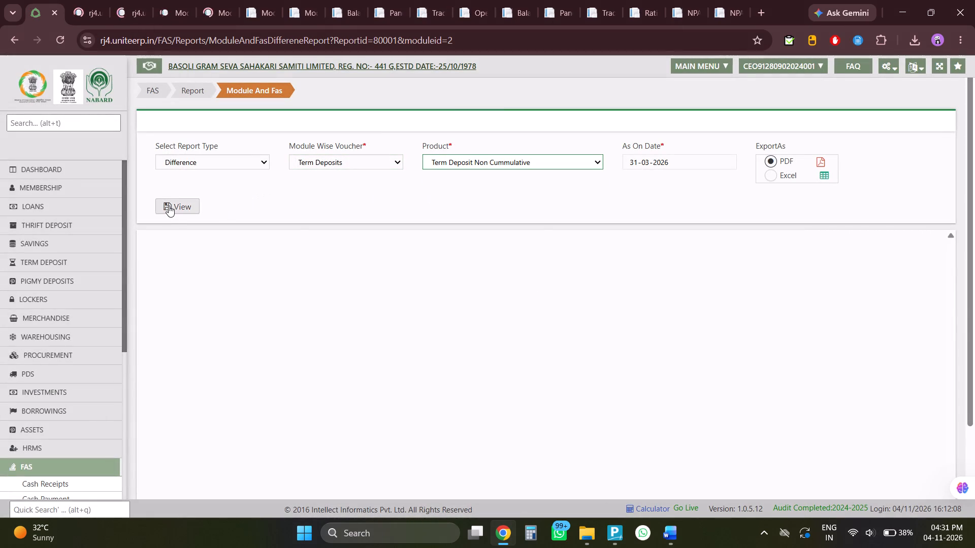
pyautogui.click(169, 205)
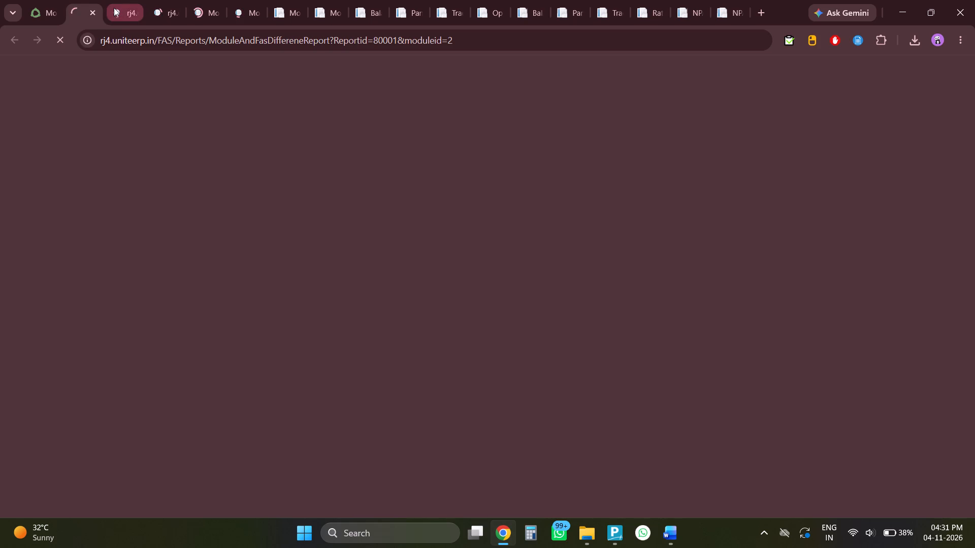
# Check the loan and term deposit difference reports and close each one, keeping the Membership report open.
pyautogui.click(114, 8)
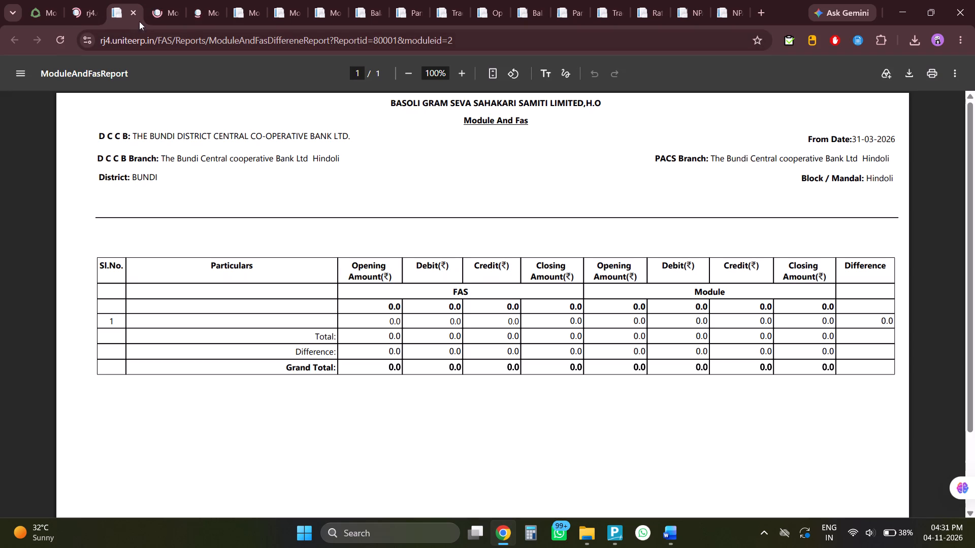
pyautogui.click(134, 10)
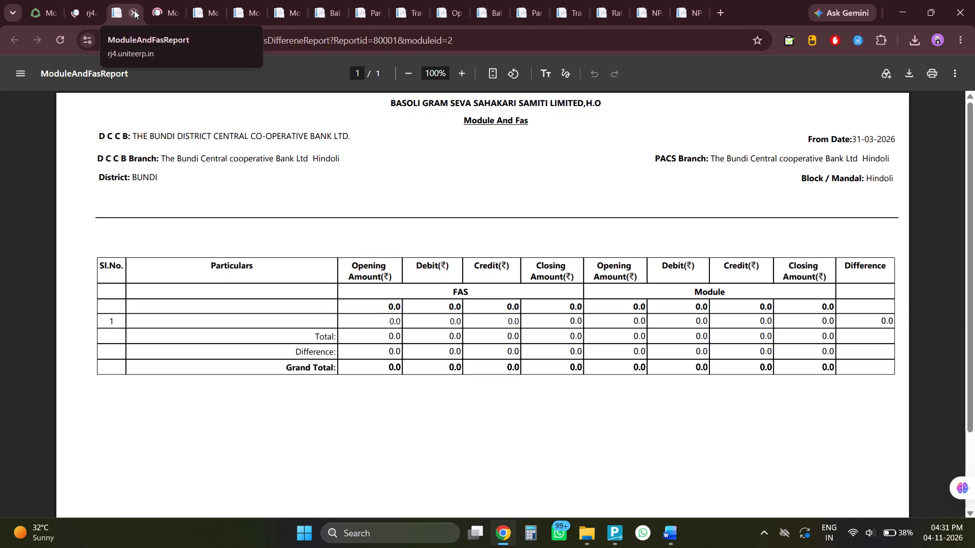
pyautogui.click(134, 10)
pyautogui.click(134, 10)
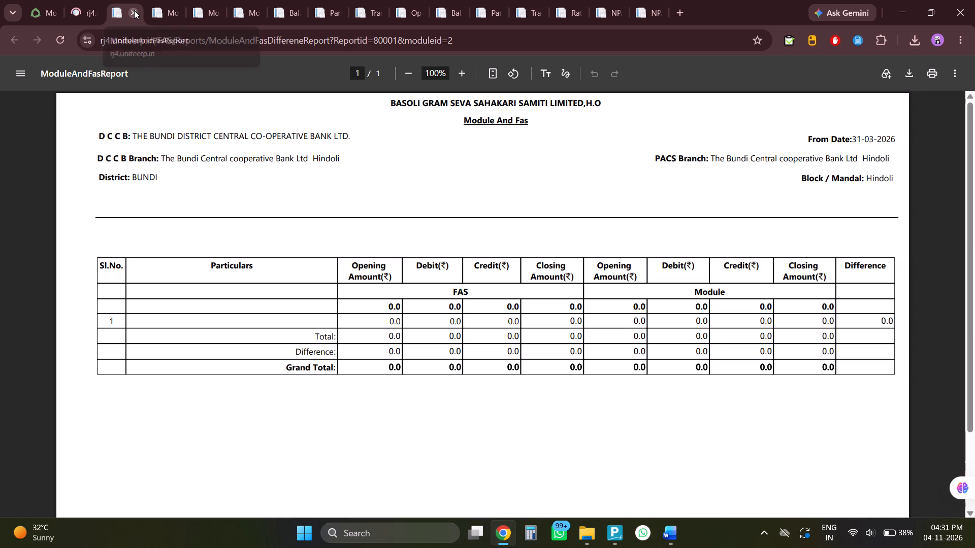
pyautogui.click(134, 10)
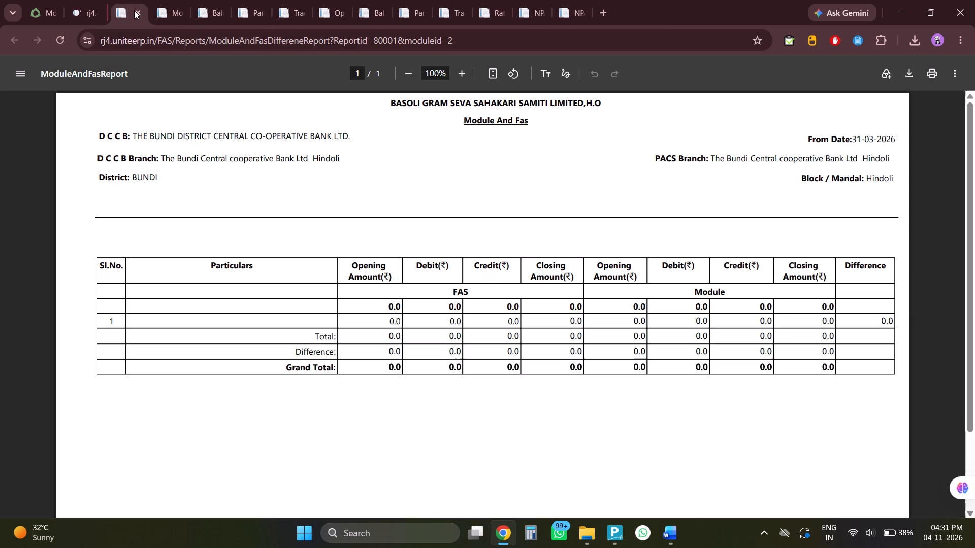
pyautogui.click(134, 10)
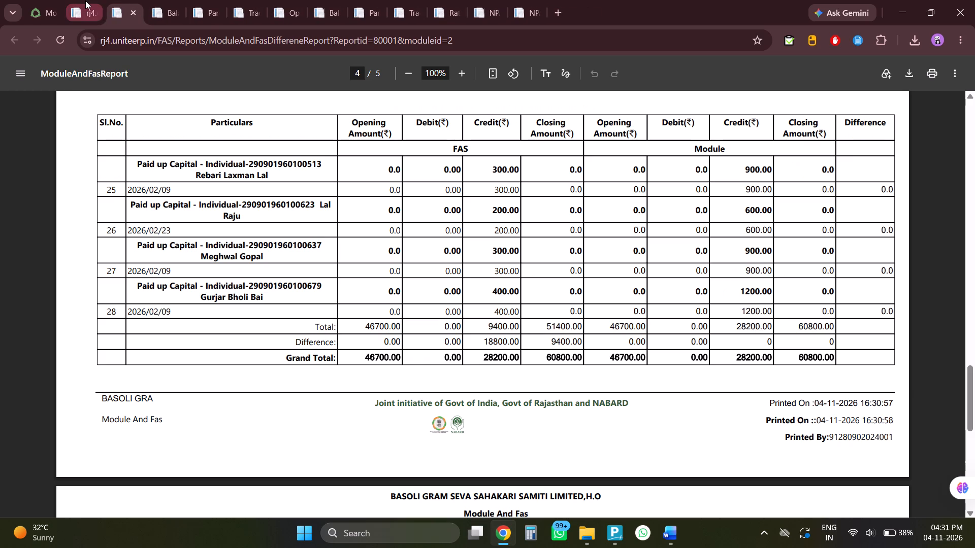
pyautogui.click(89, 0)
pyautogui.click(121, 12)
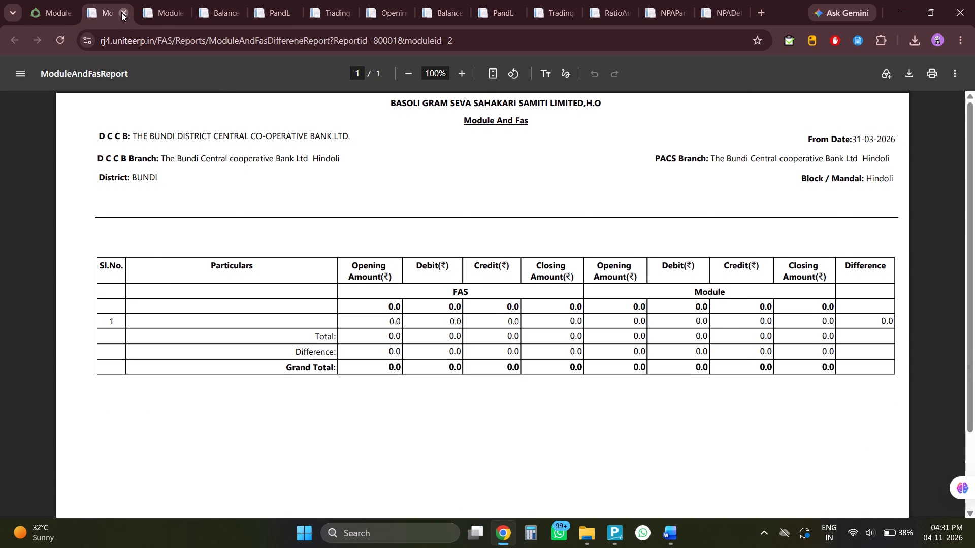
# Review the per-member FAS and Module differences for Paid up Capital - Individual in the Membership difference report.
pyautogui.scroll(5, 510, 216)
pyautogui.scroll(-3, 510, 216)
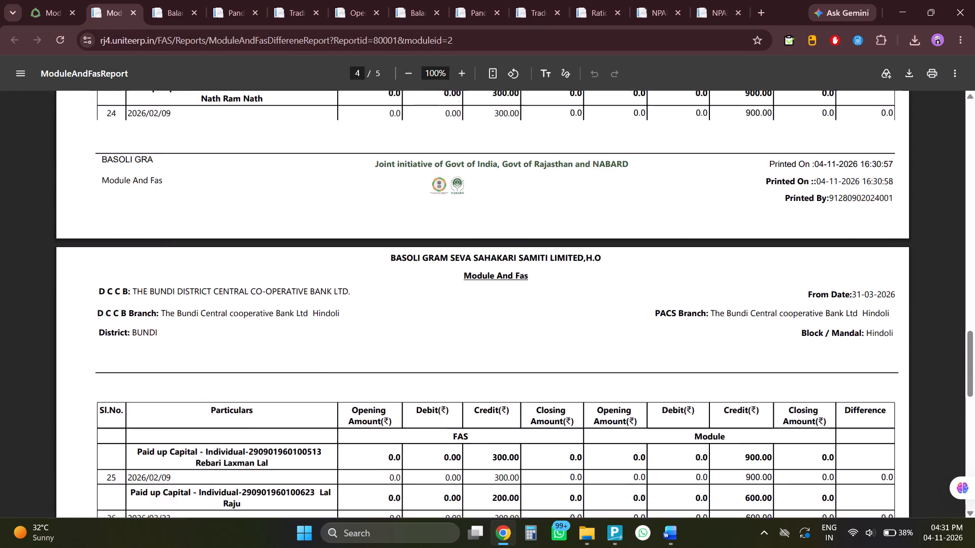
pyautogui.scroll(20, 374, 336)
pyautogui.scroll(10, 374, 336)
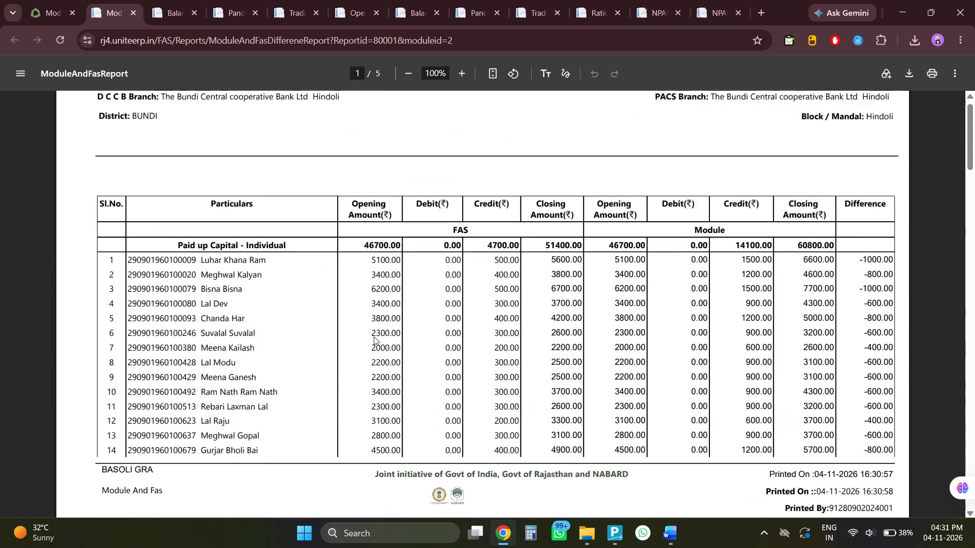
pyautogui.scroll(10, 374, 336)
pyautogui.scroll(-1, 374, 336)
pyautogui.scroll(3, 374, 336)
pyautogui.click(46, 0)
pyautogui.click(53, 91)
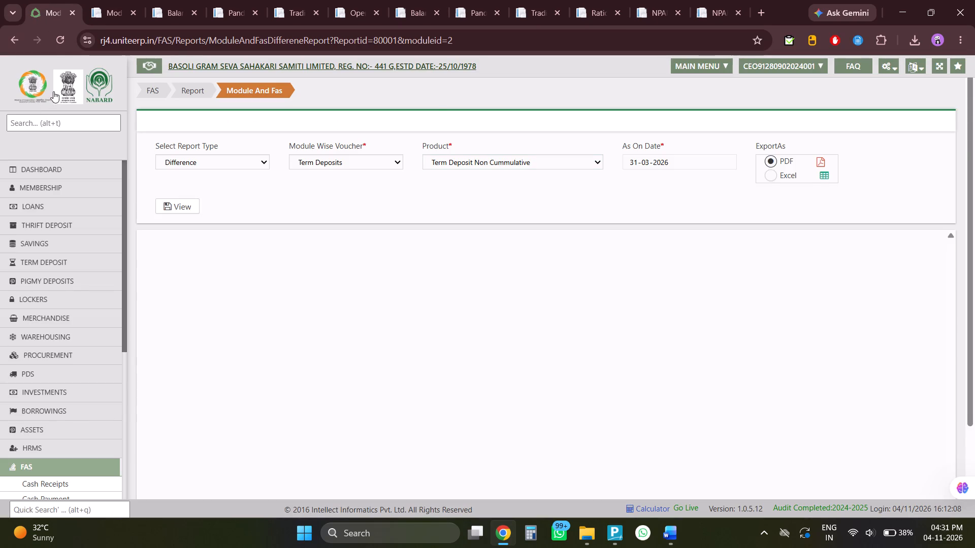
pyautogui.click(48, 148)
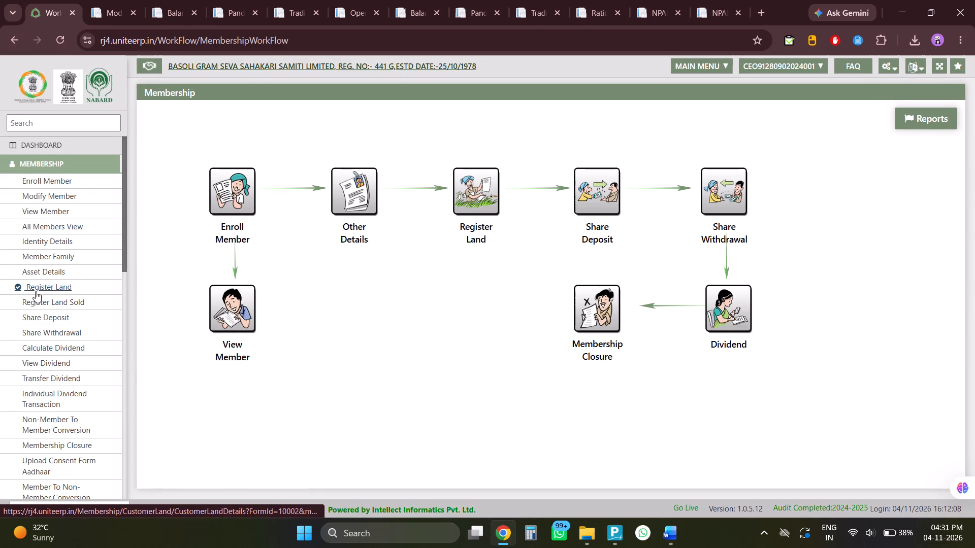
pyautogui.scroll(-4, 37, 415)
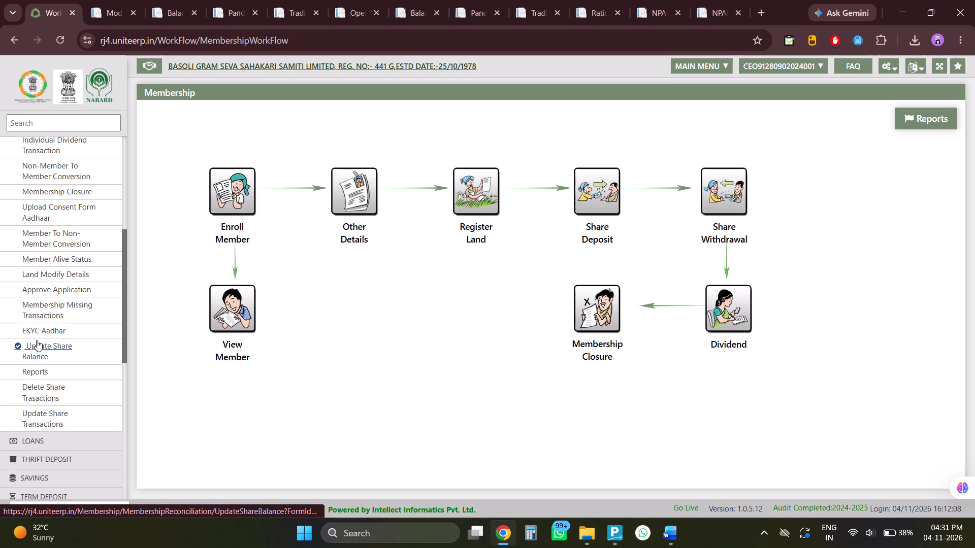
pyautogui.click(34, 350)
# Open Update Share Transactions in the Membership module and load the list of members with mismatched share transactions.
pyautogui.click(41, 87)
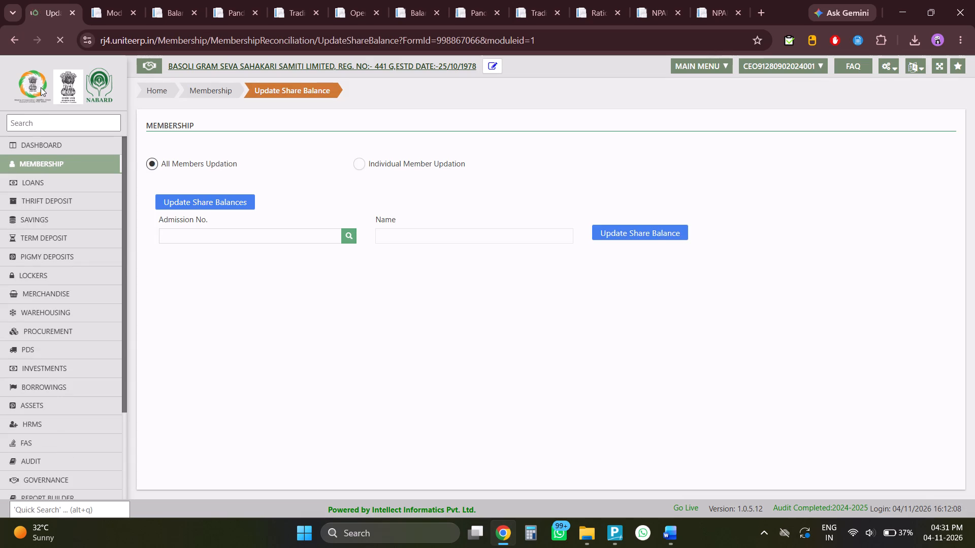
pyautogui.click(70, 143)
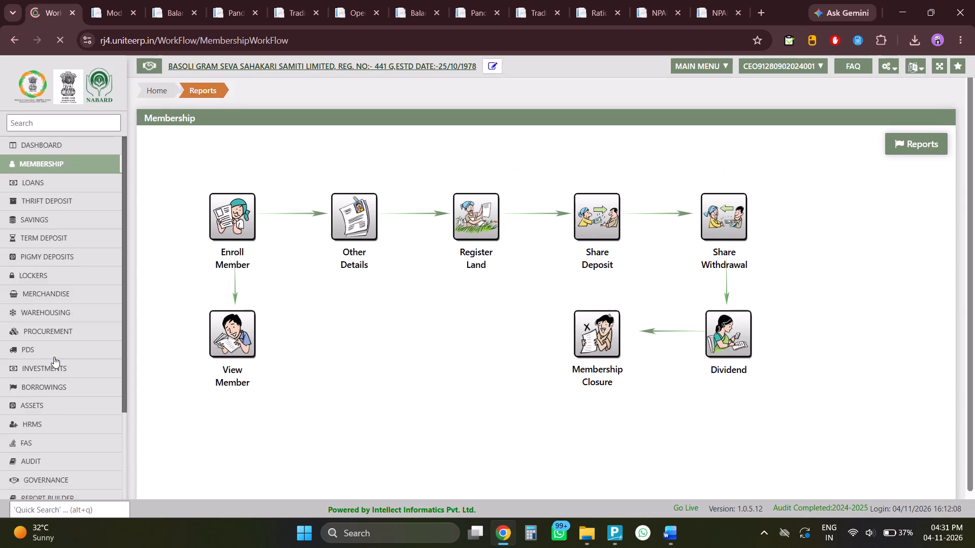
pyautogui.scroll(-5, 54, 357)
pyautogui.click(48, 348)
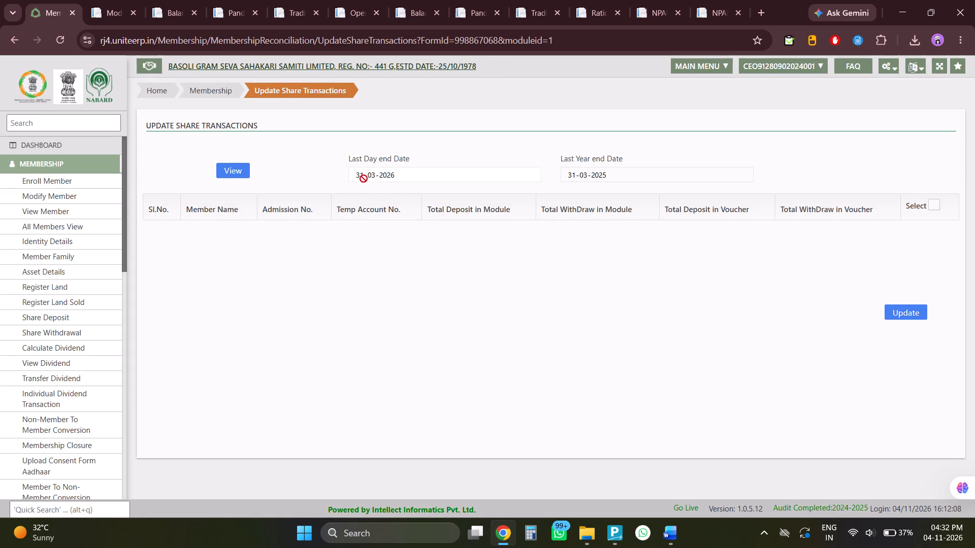
pyautogui.click(233, 170)
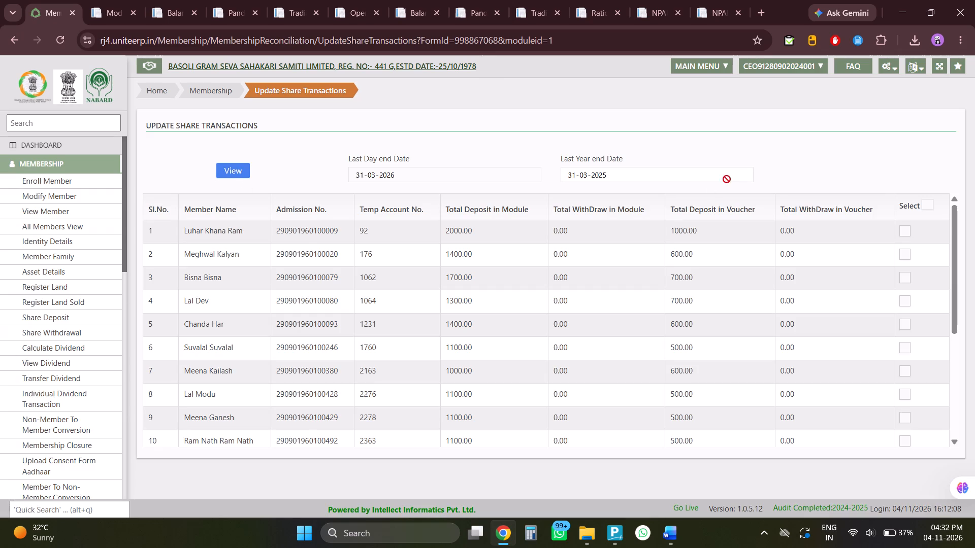
# Select all listed members in Update Share Transactions and update their share transactions.
pyautogui.click(931, 204)
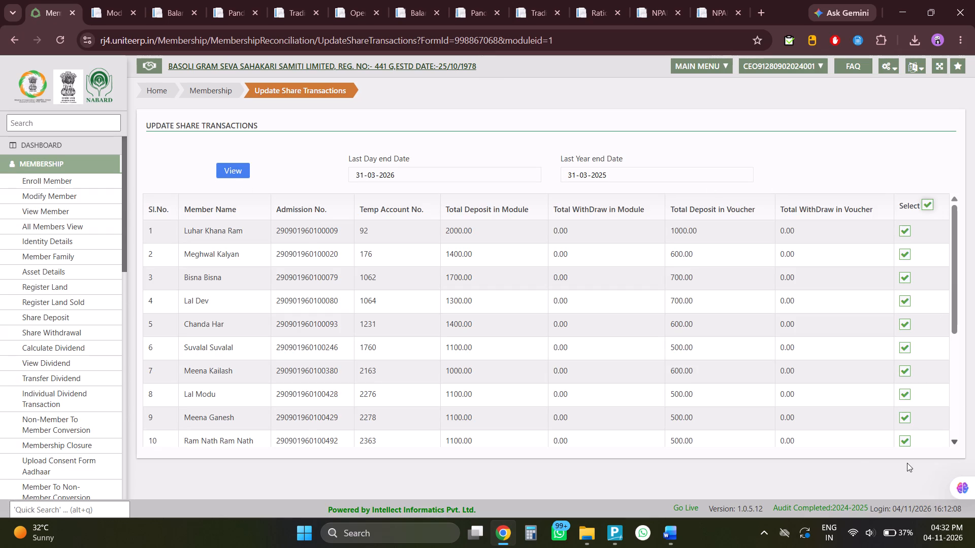
pyautogui.scroll(-6, 907, 463)
pyautogui.scroll(-5, 855, 449)
pyautogui.scroll(-1, 840, 263)
pyautogui.scroll(1, 841, 275)
pyautogui.scroll(-14, 841, 277)
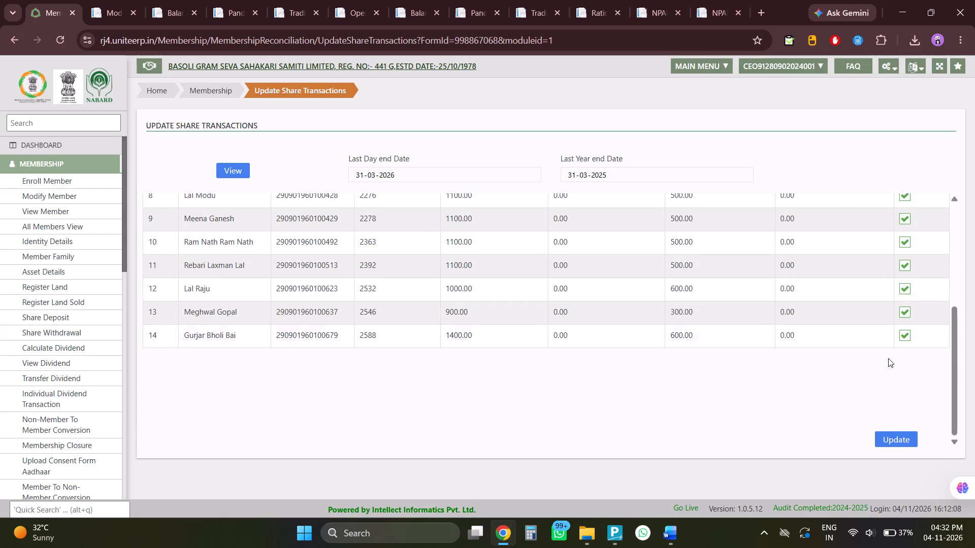
pyautogui.click(891, 436)
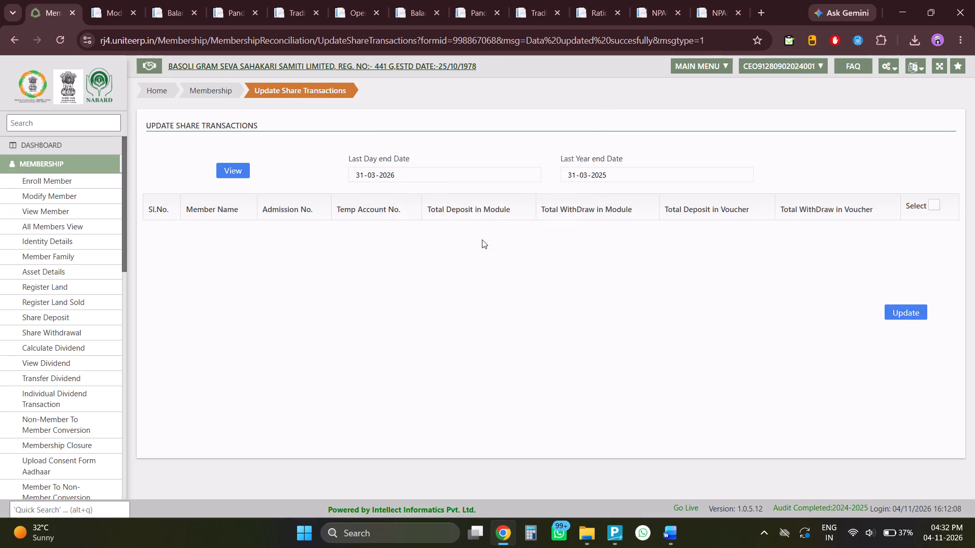
# Open Update Share Balance in the Membership module and update the share balances for all members.
pyautogui.scroll(-2, 50, 416)
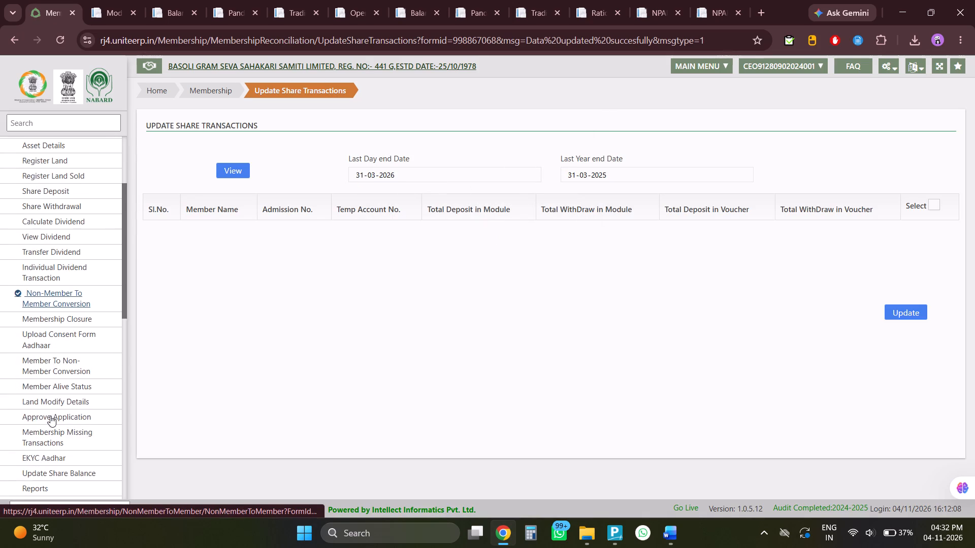
pyautogui.scroll(-3, 49, 414)
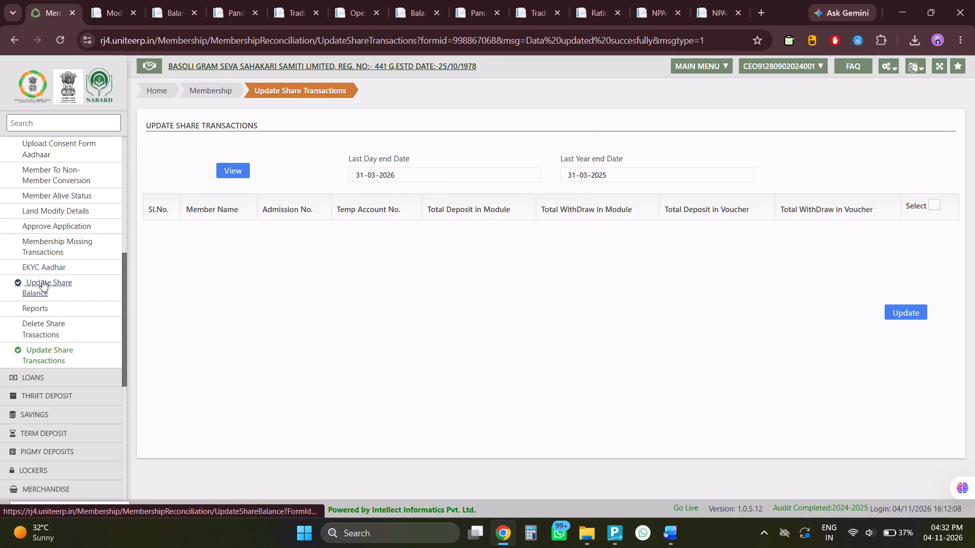
pyautogui.click(40, 284)
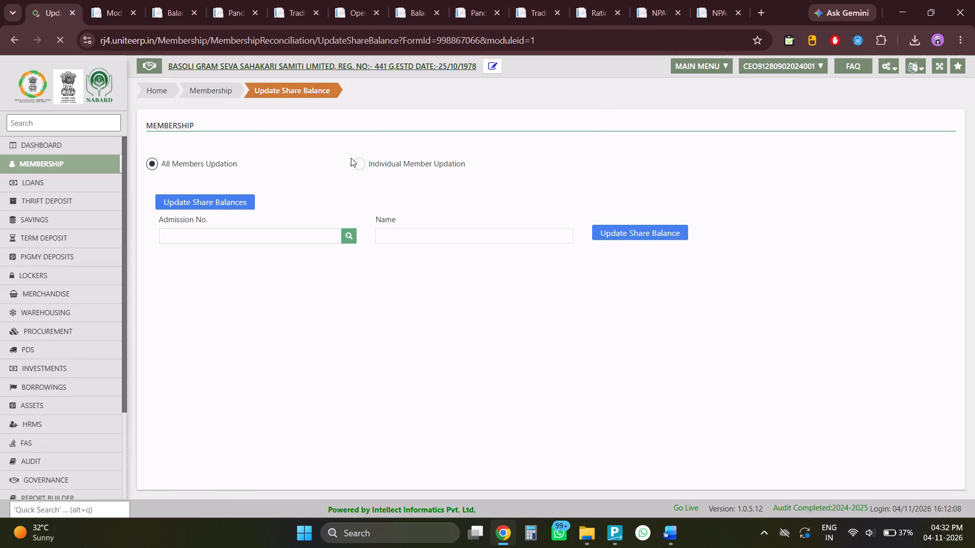
pyautogui.click(178, 197)
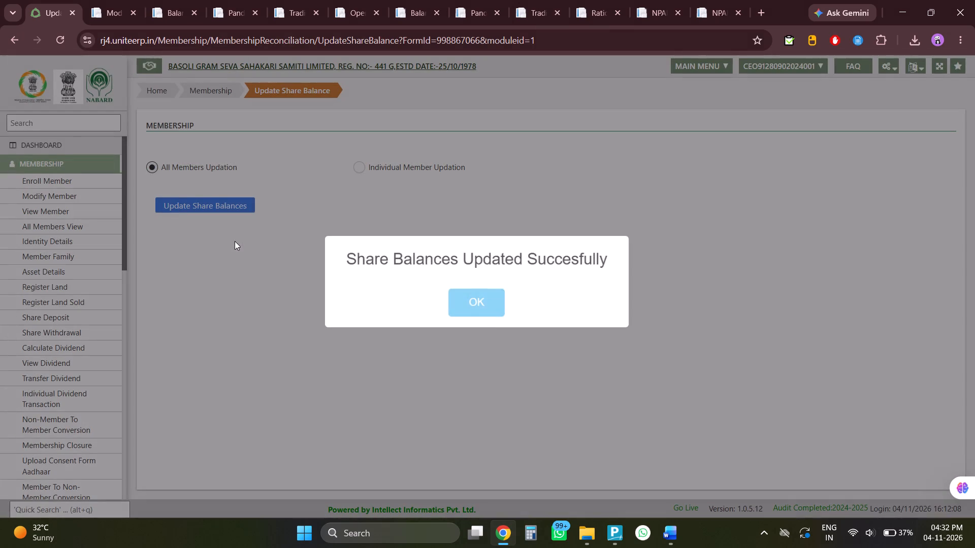
pyautogui.click(481, 303)
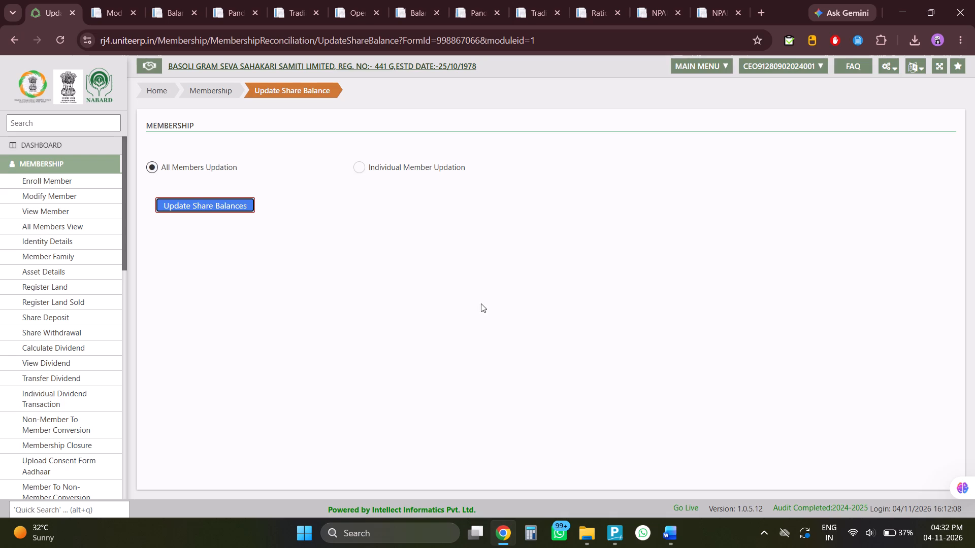
# Reload the Membership Module and FAS difference report, check its per-member differences and close the report.
pyautogui.click(109, 3)
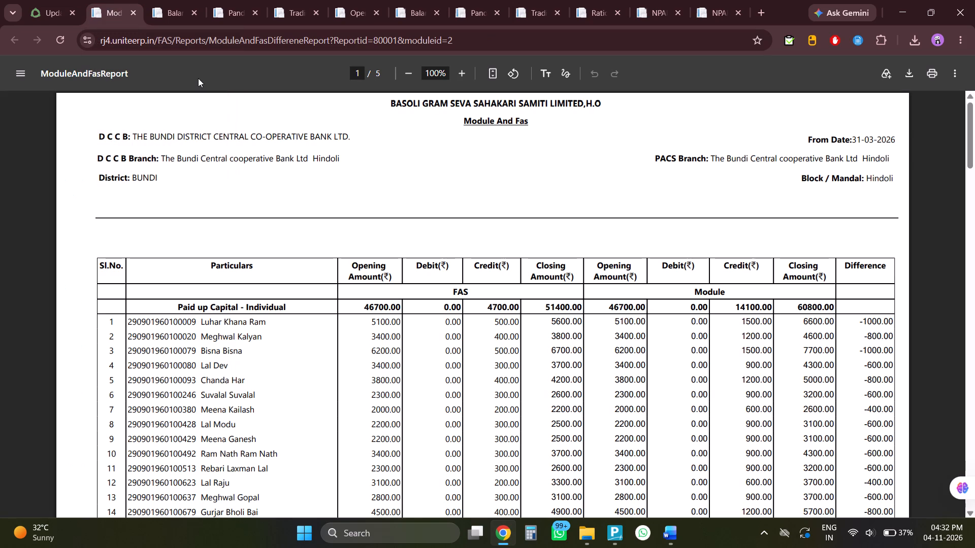
pyautogui.press('F5')
pyautogui.press('Return')
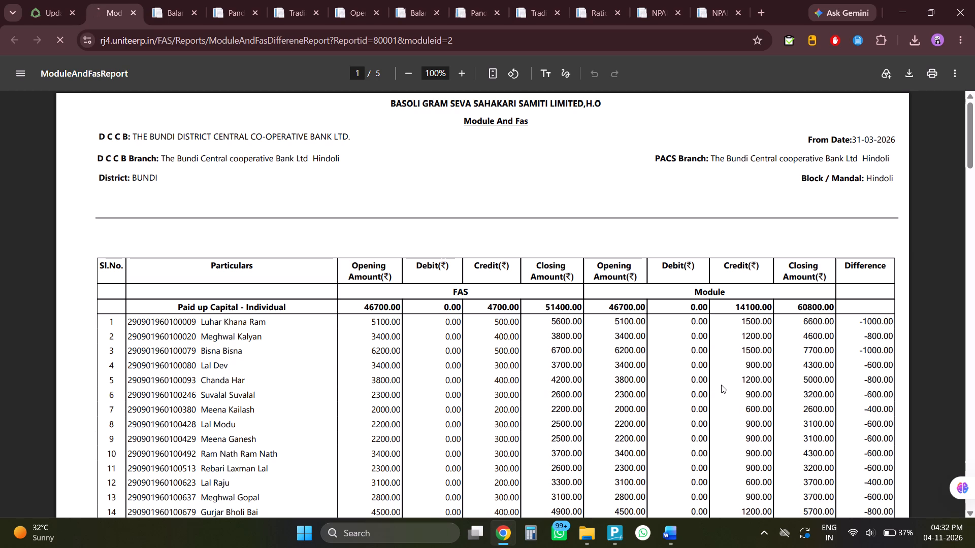
pyautogui.scroll(-9, 721, 385)
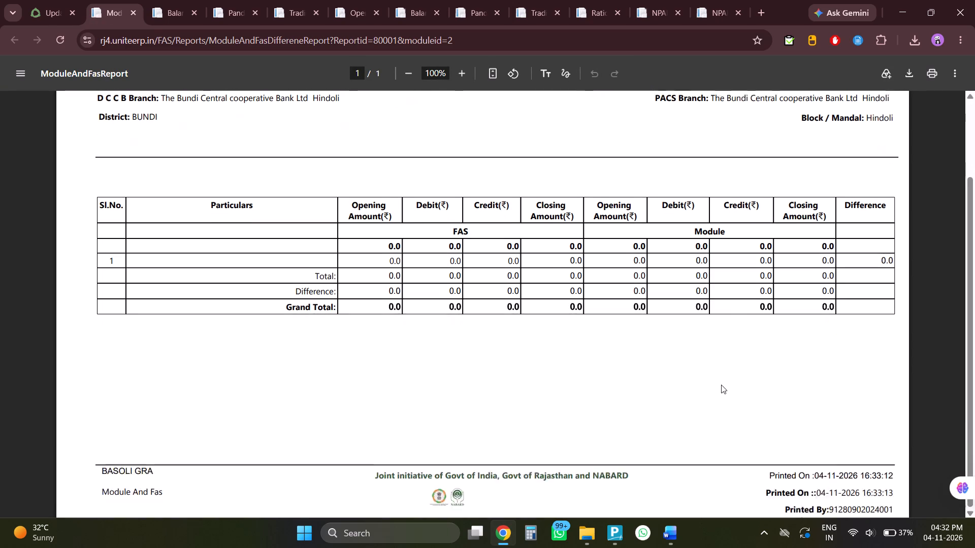
pyautogui.scroll(12, 721, 385)
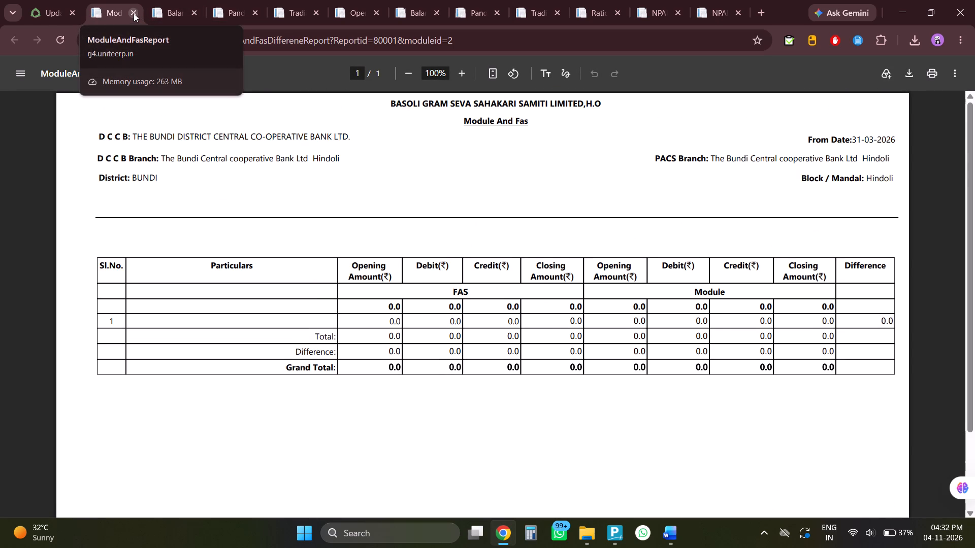
pyautogui.click(134, 13)
# Save the Balance Sheet report as a PDF in the Downloads folder.
pyautogui.click(108, 2)
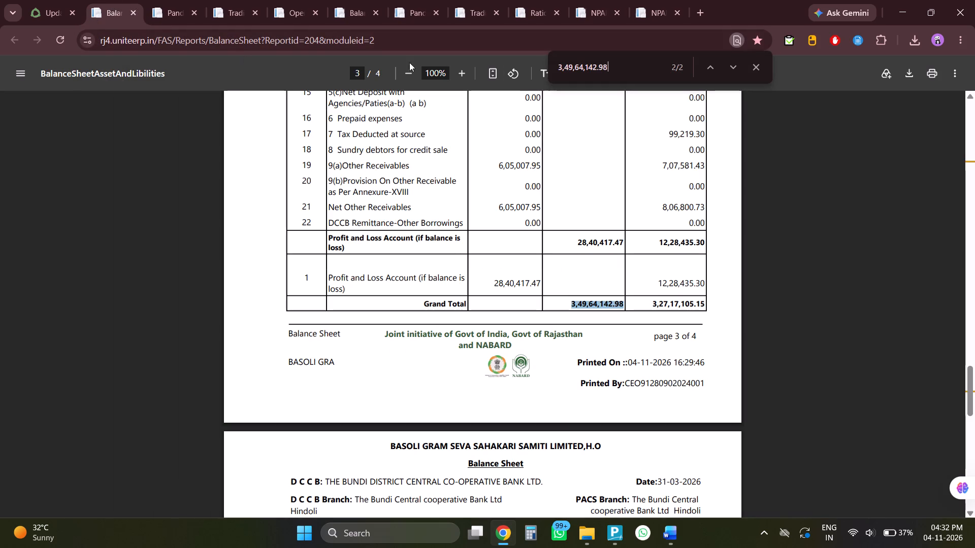
pyautogui.click(753, 64)
pyautogui.click(904, 73)
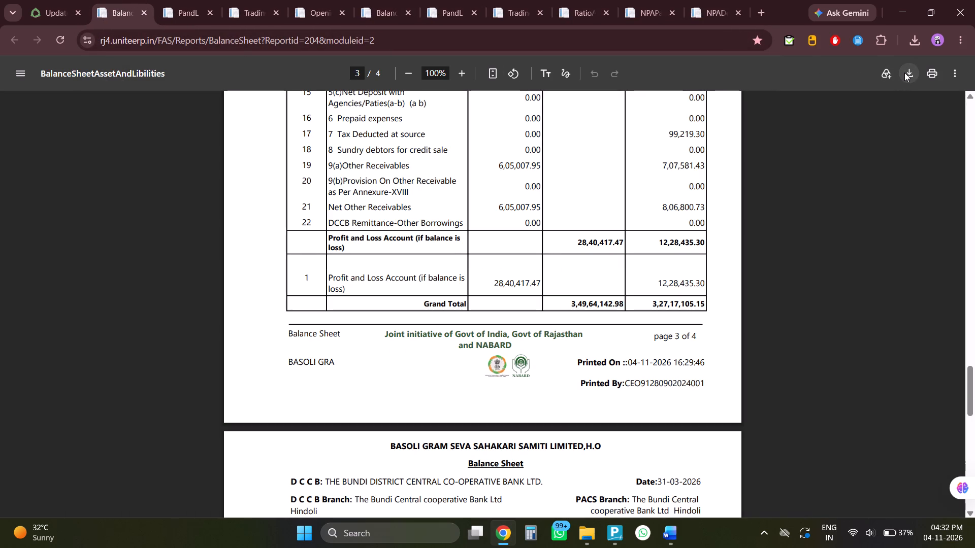
pyautogui.scroll(5, 43, 131)
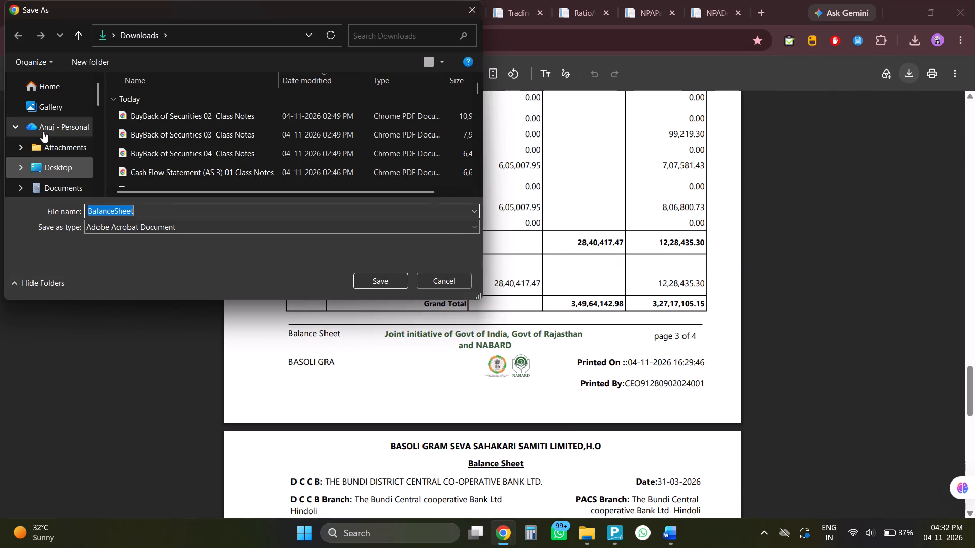
pyautogui.click(394, 278)
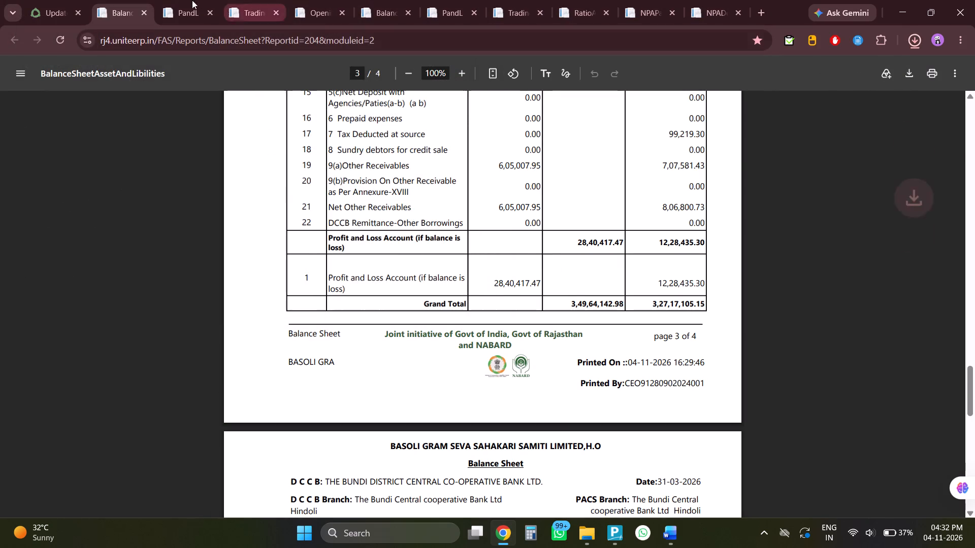
# Save the Profit and Loss Account report as a PDF in Downloads, closing the opened Balance Sheet PDF.
pyautogui.click(186, 2)
pyautogui.click(862, 250)
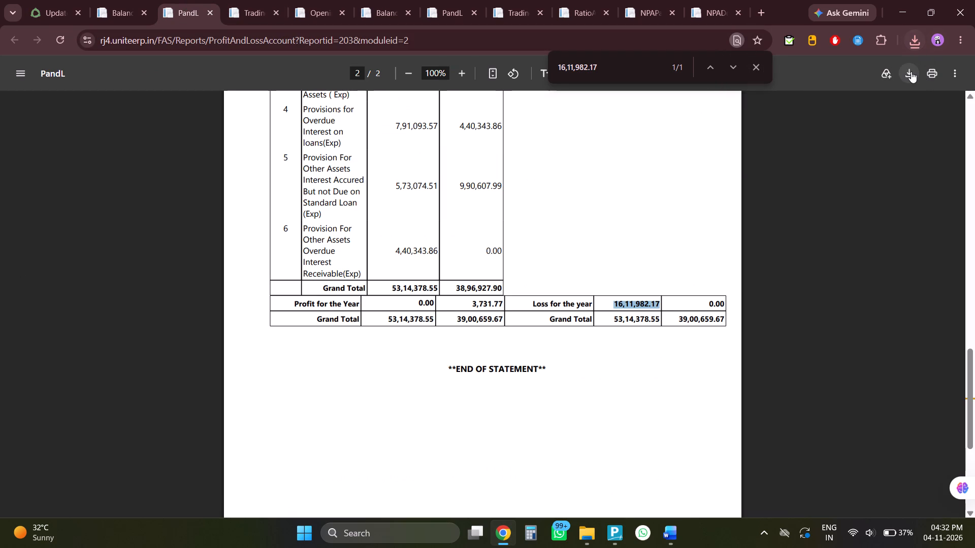
pyautogui.click(911, 72)
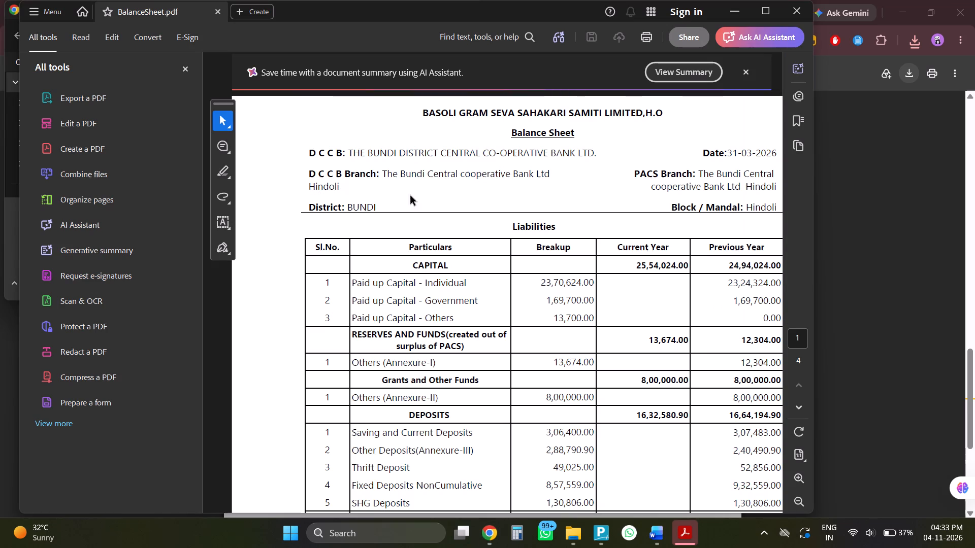
pyautogui.click(793, 9)
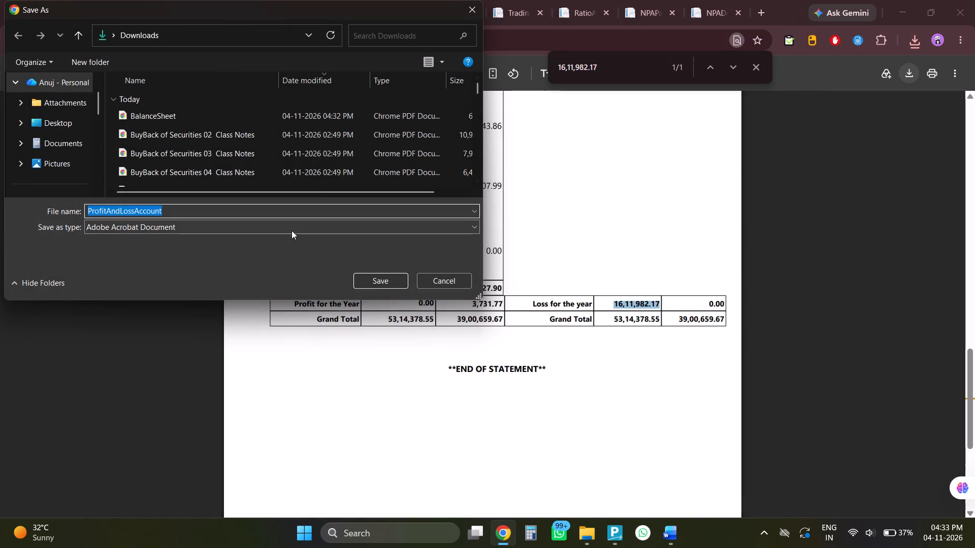
pyautogui.click(372, 283)
# Save the Trading Account report as a PDF in Downloads, closing the opened Profit and Loss Account PDF.
pyautogui.click(256, 0)
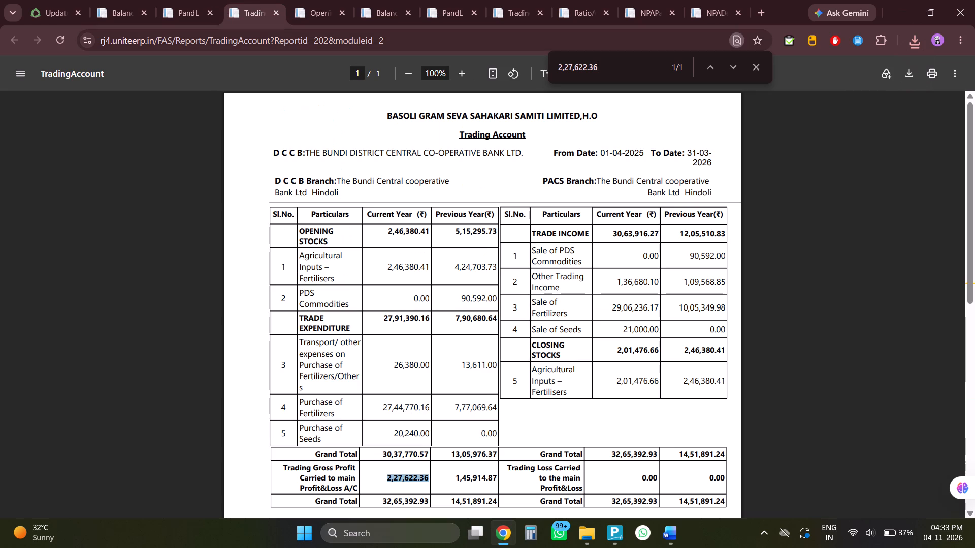
pyautogui.click(902, 70)
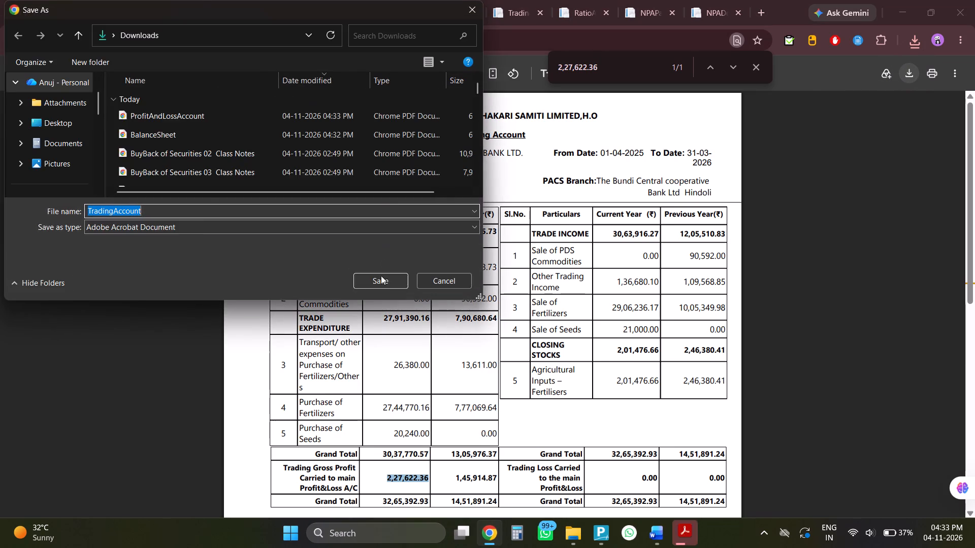
pyautogui.click(379, 281)
pyautogui.click(803, 0)
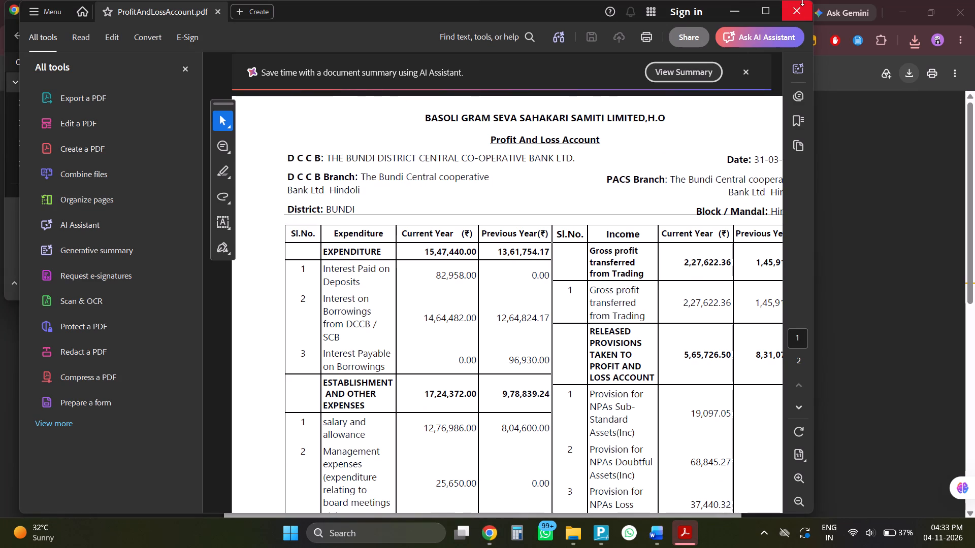
pyautogui.click(798, 10)
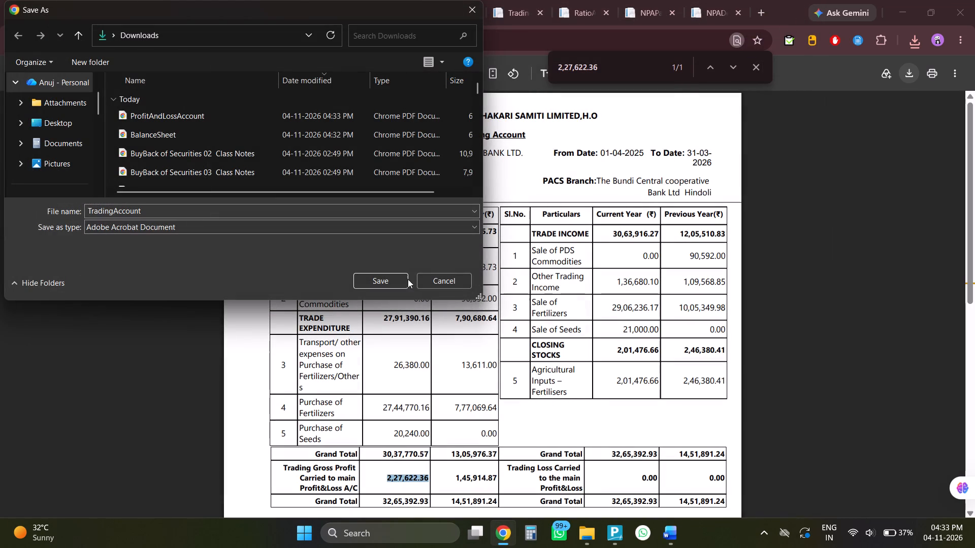
pyautogui.click(397, 279)
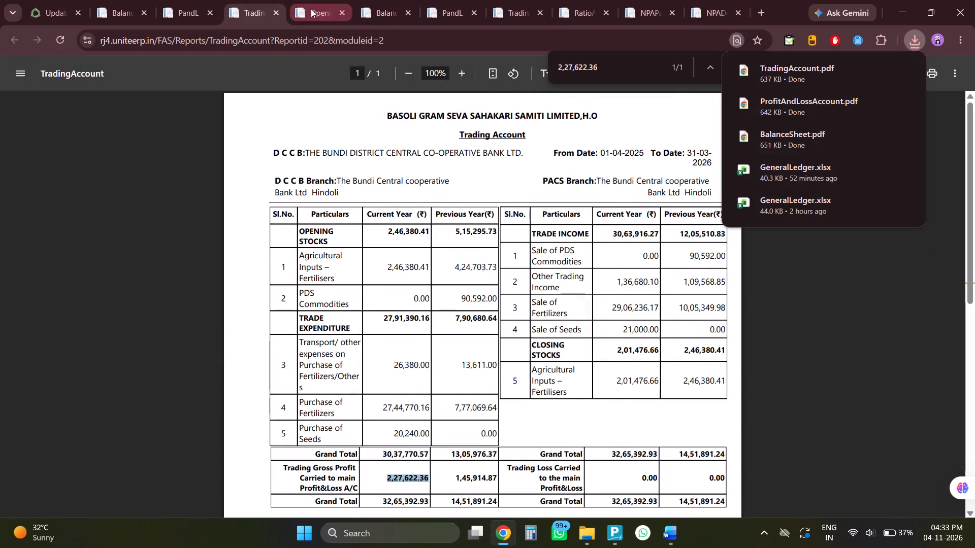
# Save the Opening Trial Balance report as a PDF in Downloads and close the opened Opening Trial Balance and Trading Account PDFs.
pyautogui.click(311, 9)
pyautogui.click(908, 77)
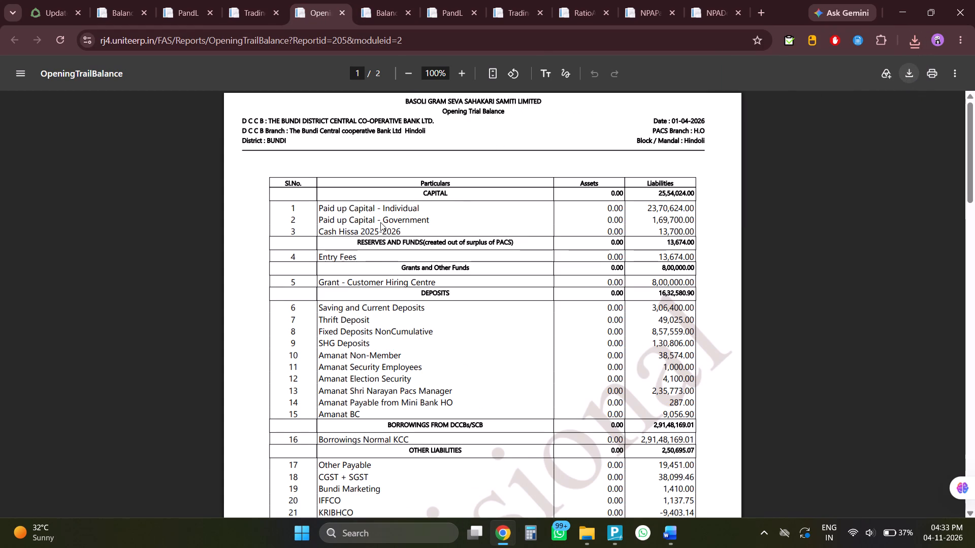
pyautogui.click(381, 284)
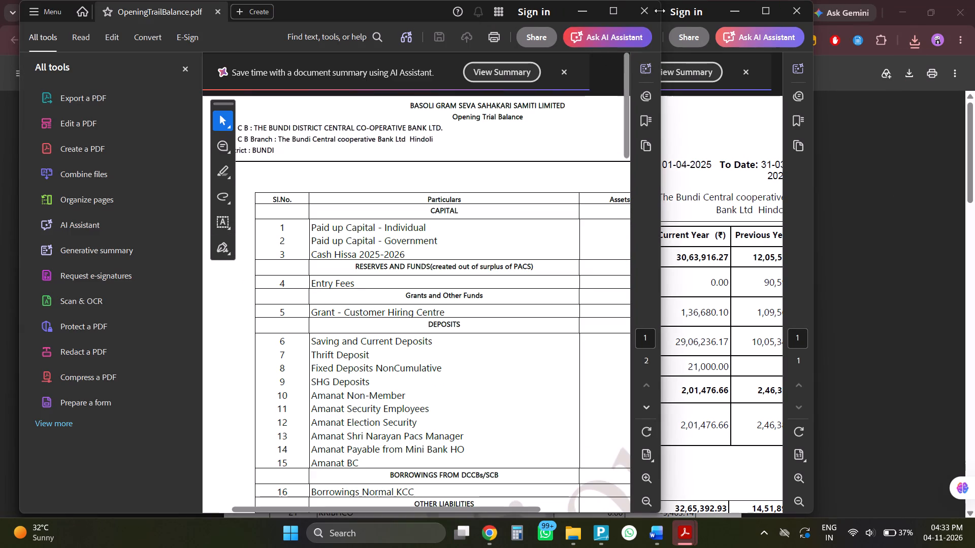
pyautogui.click(651, 12)
pyautogui.click(799, 14)
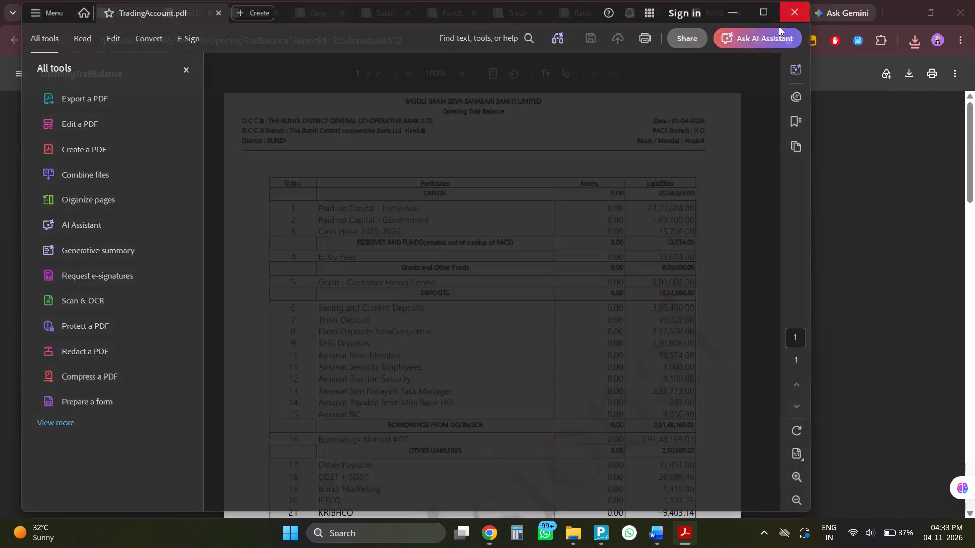
pyautogui.click(922, 39)
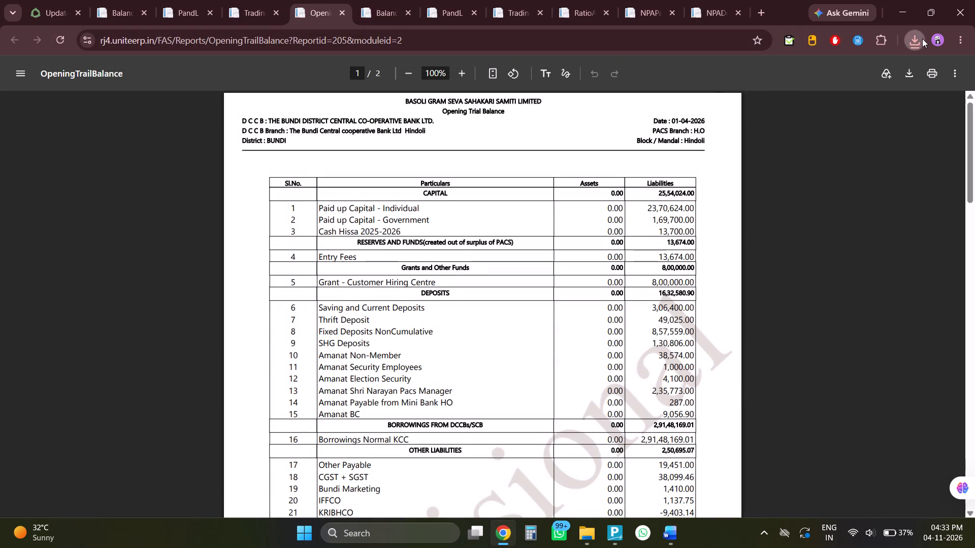
pyautogui.click(640, 144)
# Save the Balance Sheet Before Day End report as a PDF in the Downloads folder.
pyautogui.click(383, 0)
pyautogui.click(912, 45)
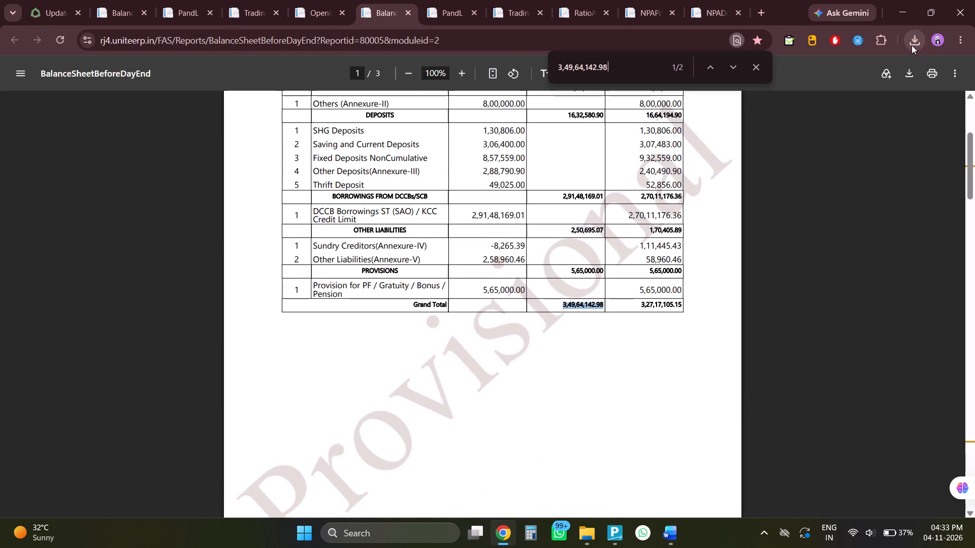
pyautogui.click(584, 192)
pyautogui.click(909, 80)
pyautogui.click(365, 279)
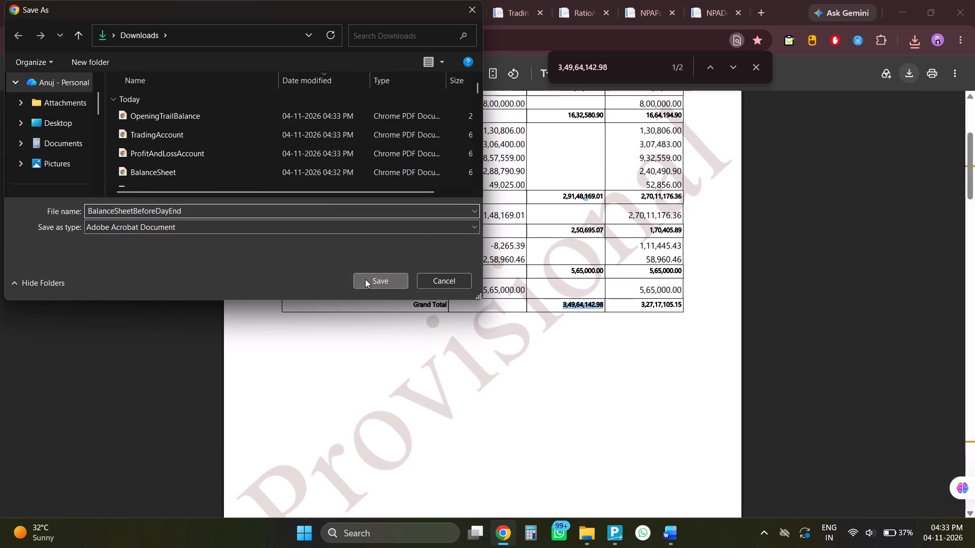
# Save the Profit and Loss Before Day End report as a PDF in Downloads, closing the opened Balance Sheet Before Day End PDF.
pyautogui.click(453, 3)
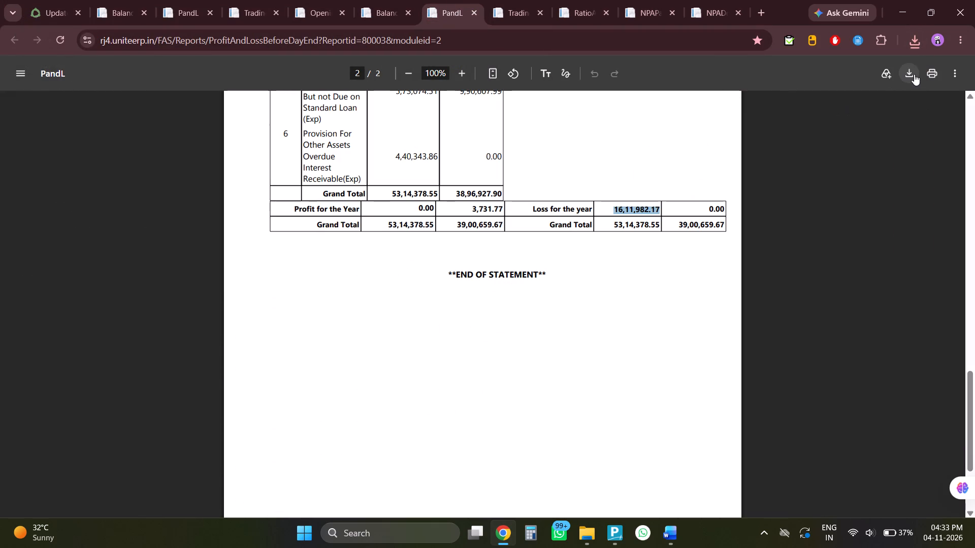
pyautogui.click(914, 74)
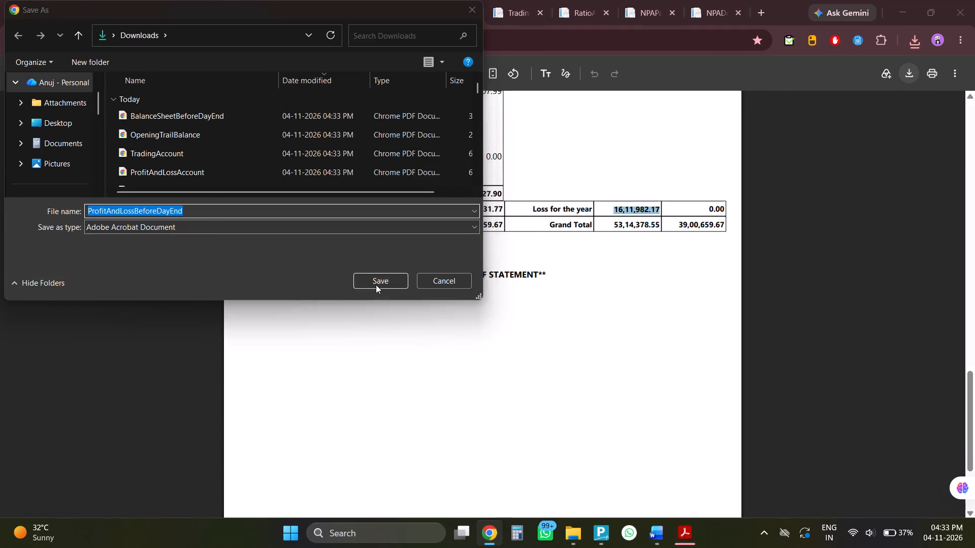
pyautogui.click(375, 283)
pyautogui.click(804, 9)
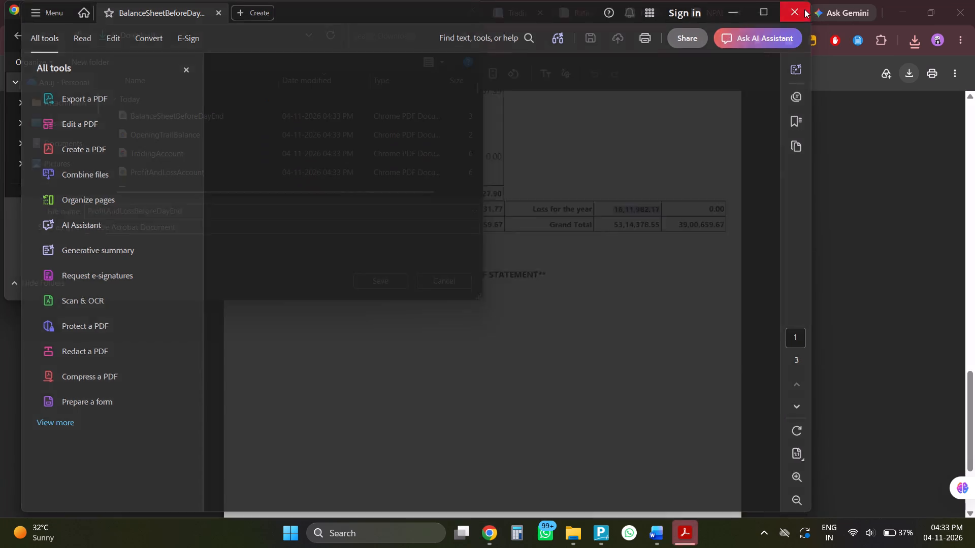
pyautogui.click(369, 281)
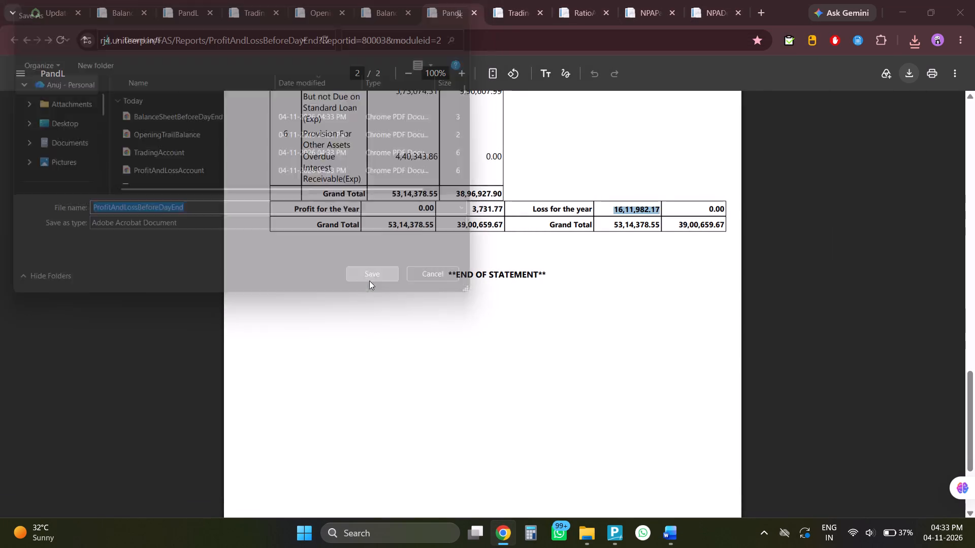
# Save the Trading Account Before Day End report as a PDF in Downloads, closing the opened Profit and Loss Before Day End PDF.
pyautogui.click(514, 6)
pyautogui.click(914, 77)
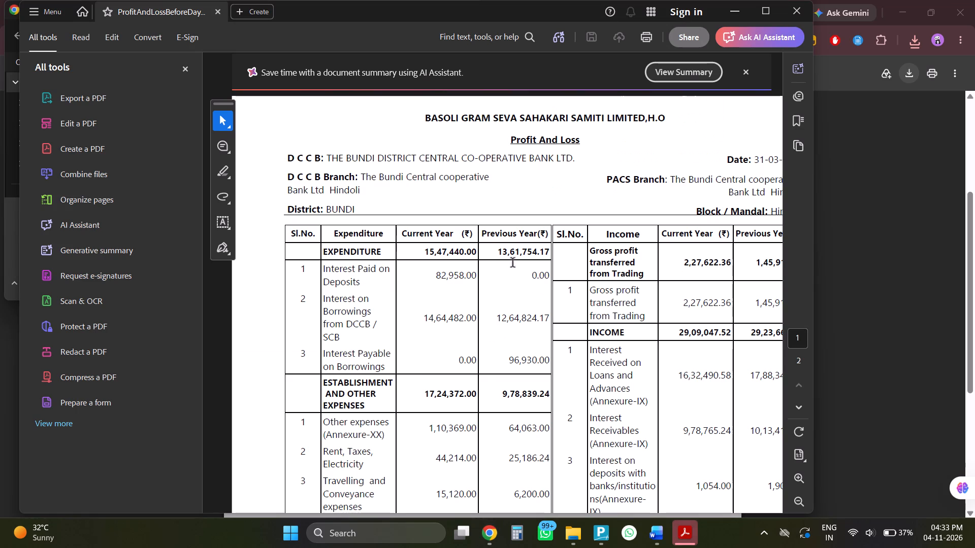
pyautogui.click(796, 19)
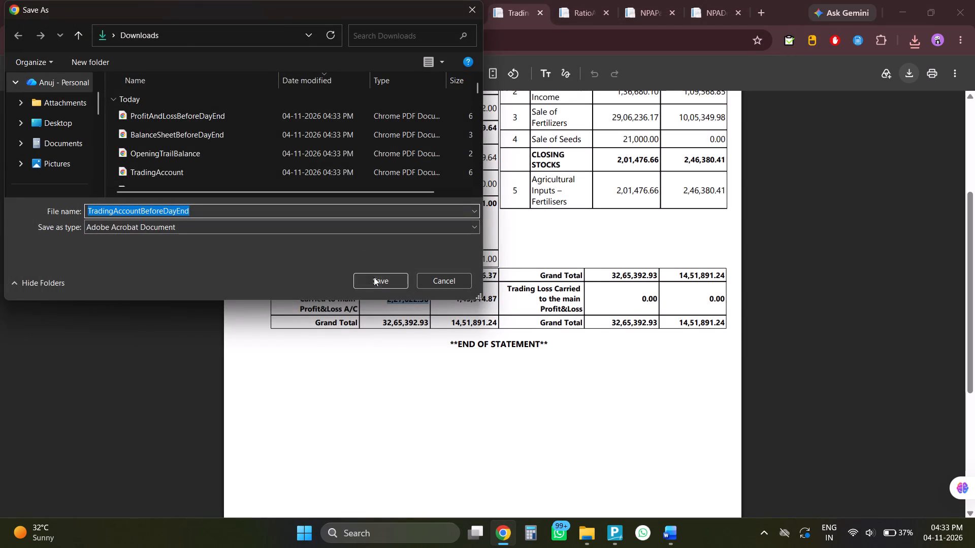
pyautogui.click(374, 277)
# Save the Ratio Analysis report as a PDF in Downloads and close the opened Trading Account Before Day End PDF.
pyautogui.click(591, 3)
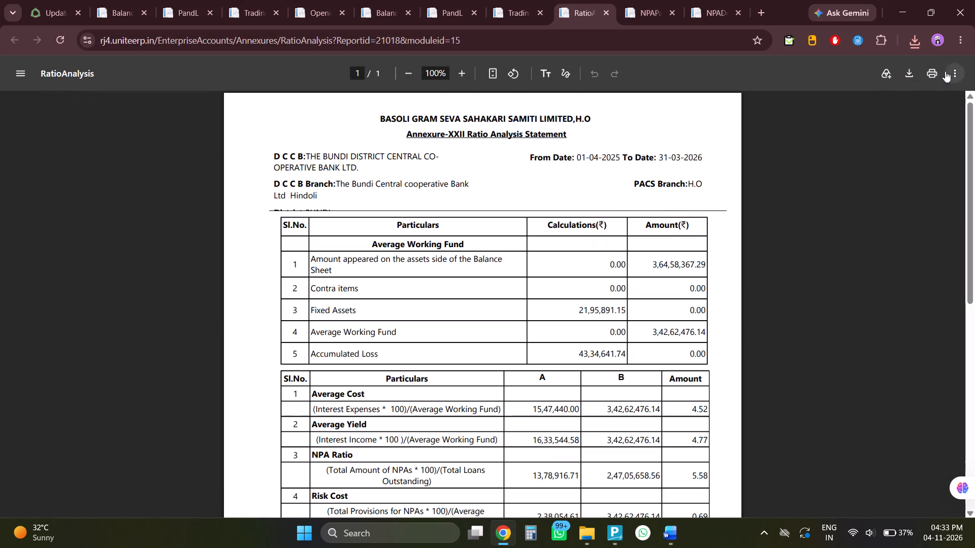
pyautogui.click(904, 75)
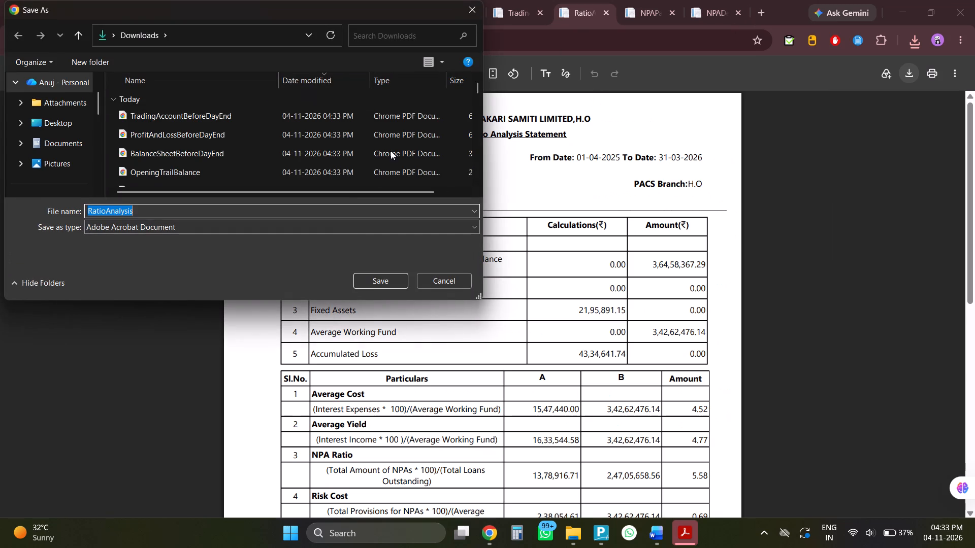
pyautogui.click(372, 277)
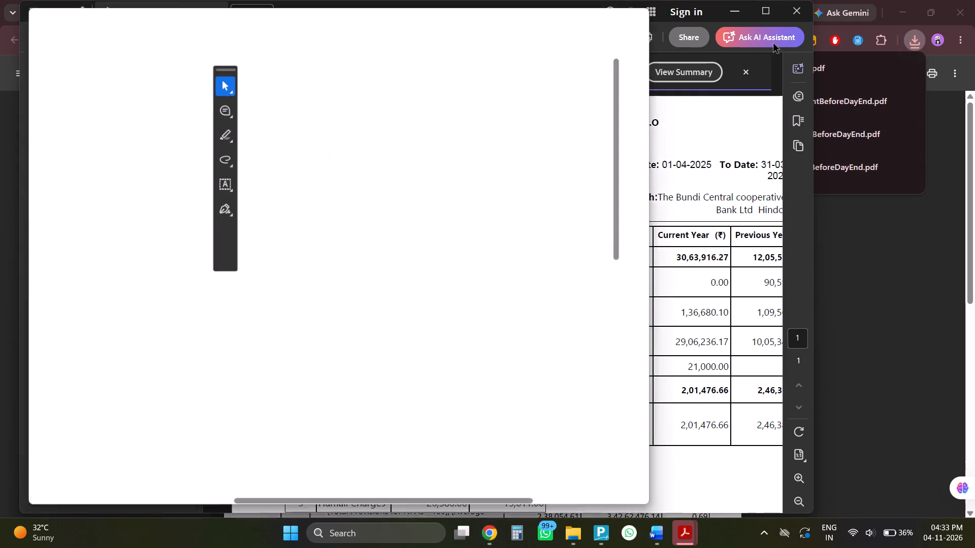
pyautogui.click(651, 11)
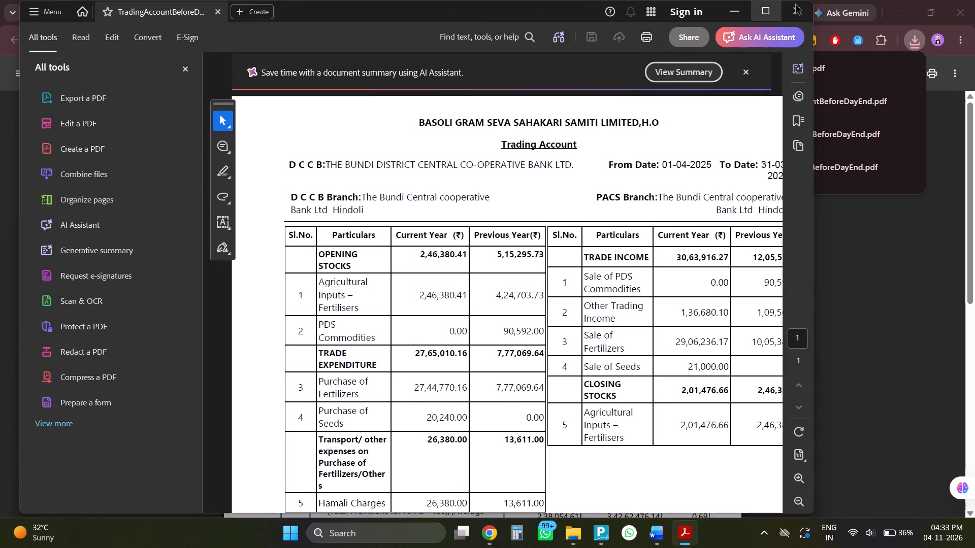
pyautogui.click(798, 5)
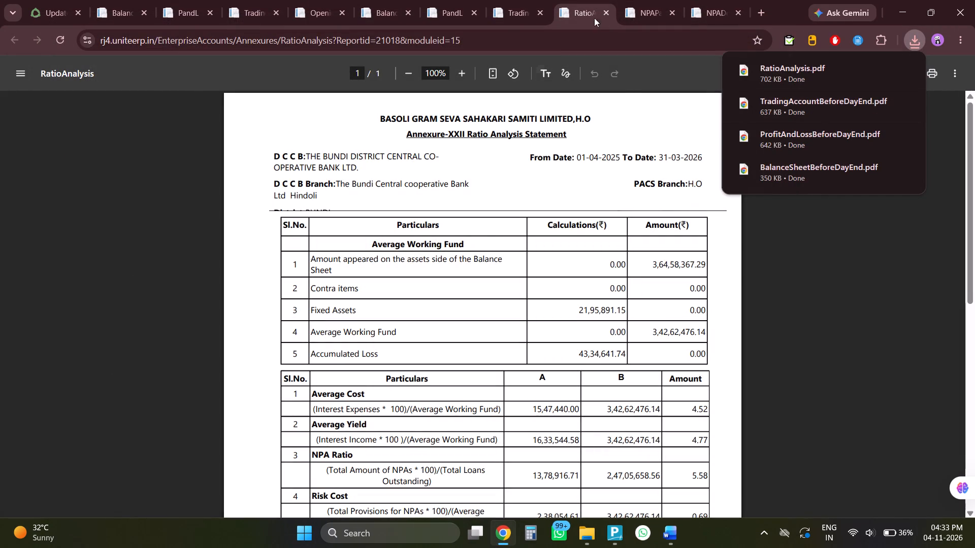
# Save the Annexure-XXI N.P.A. Statement as the AuditNPADetails PDF in the Downloads folder.
pyautogui.click(648, 0)
pyautogui.click(915, 70)
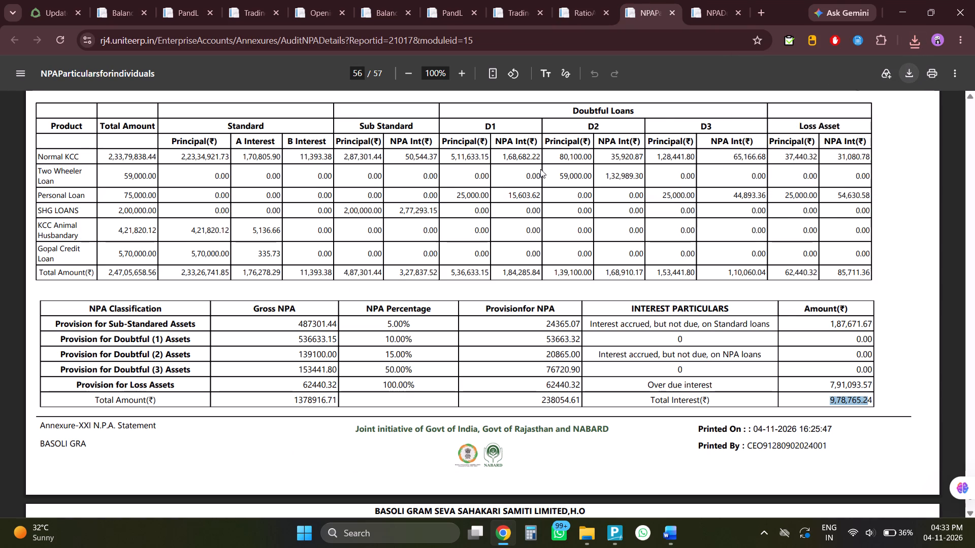
pyautogui.click(361, 281)
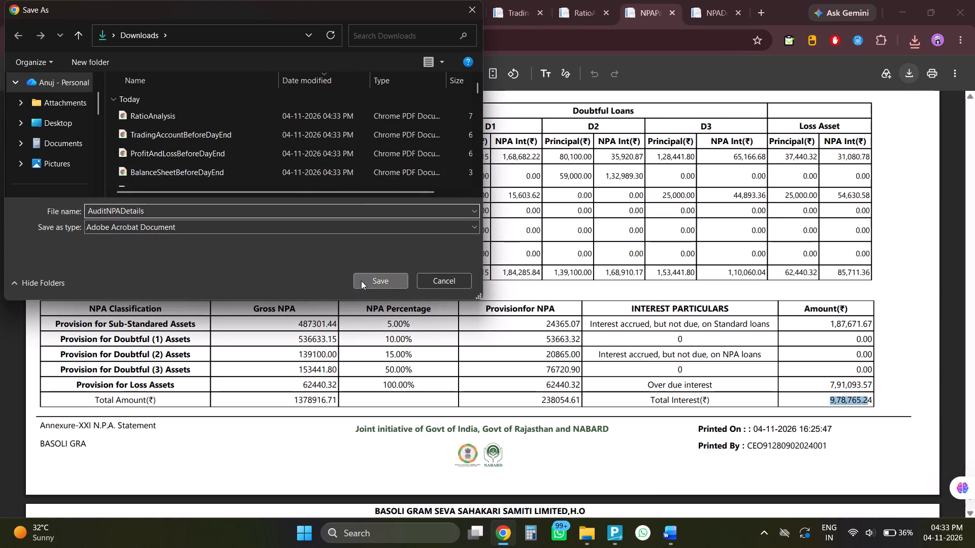
# Save the loan NPA Details report as a PDF in Downloads, closing the opened AuditNPADetails and NPADetails PDFs.
pyautogui.click(720, 4)
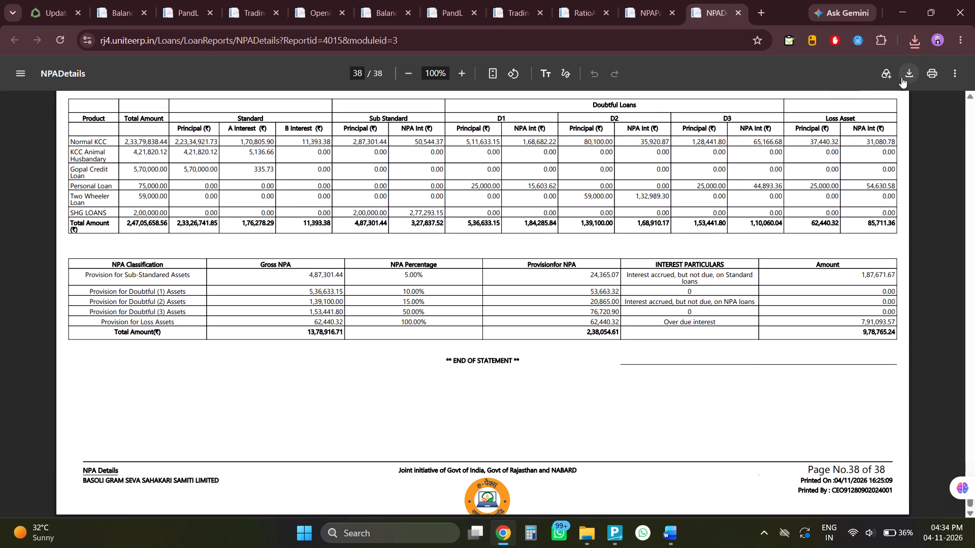
pyautogui.click(902, 77)
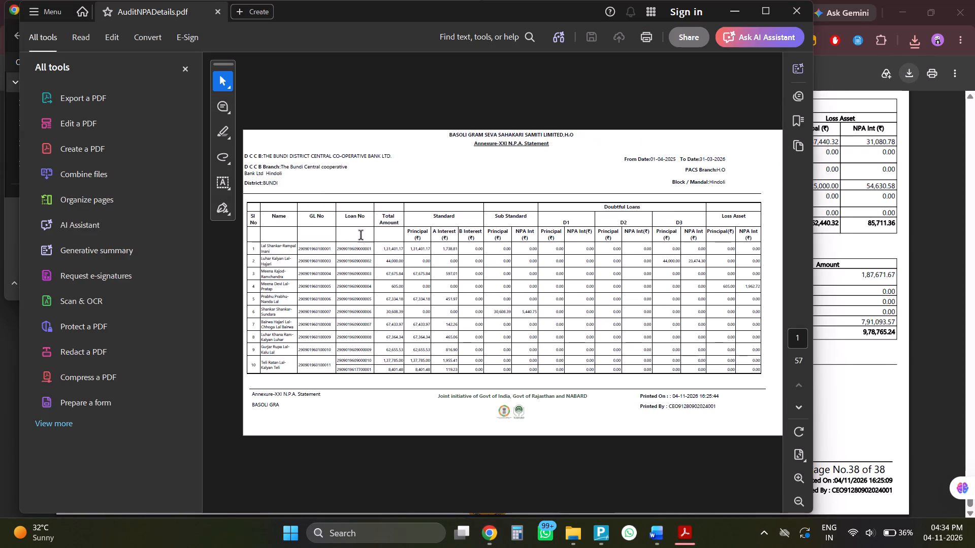
pyautogui.click(795, 10)
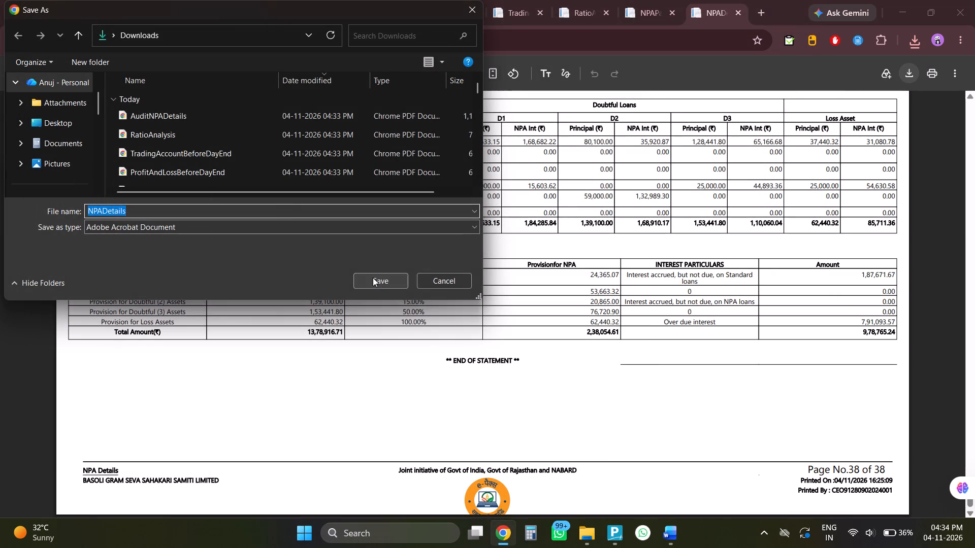
pyautogui.click(373, 278)
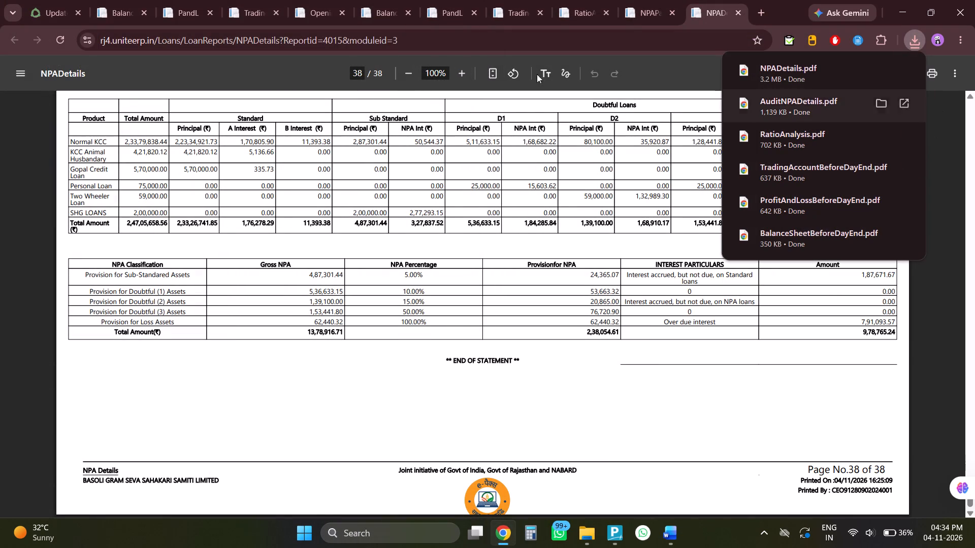
pyautogui.click(47, 4)
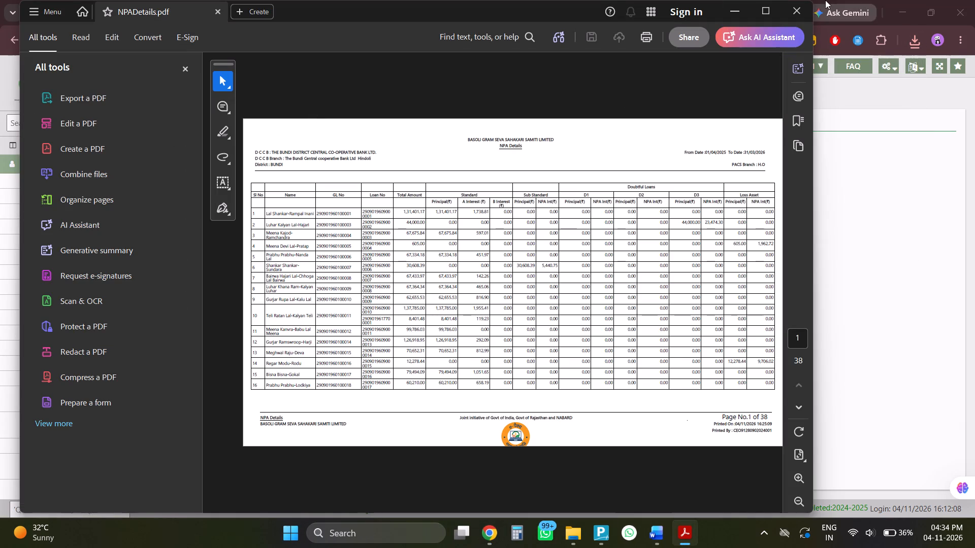
pyautogui.click(800, 11)
# Return to the ERP home page and sign out of the Basoli Gram Seva Sahakari Samiti account.
pyautogui.click(29, 85)
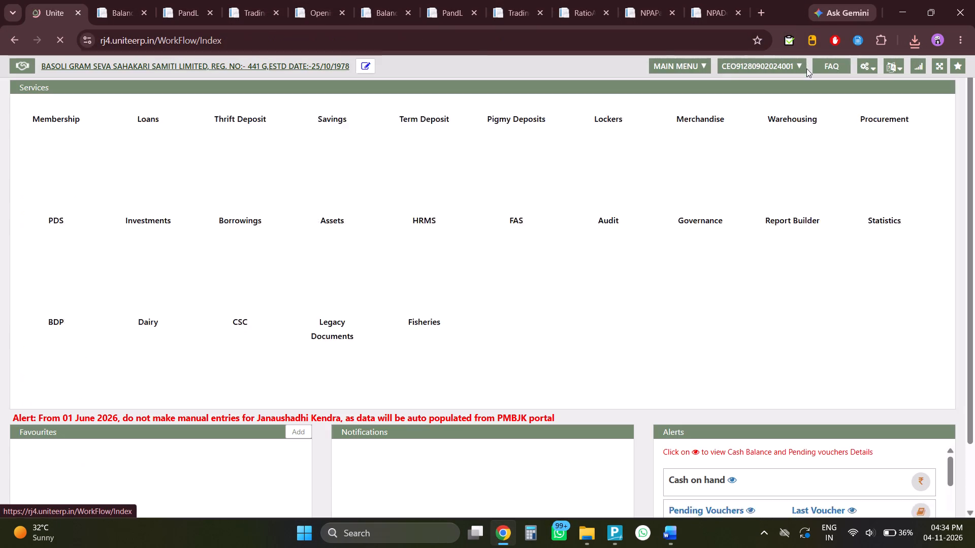
pyautogui.click(769, 63)
pyautogui.click(715, 89)
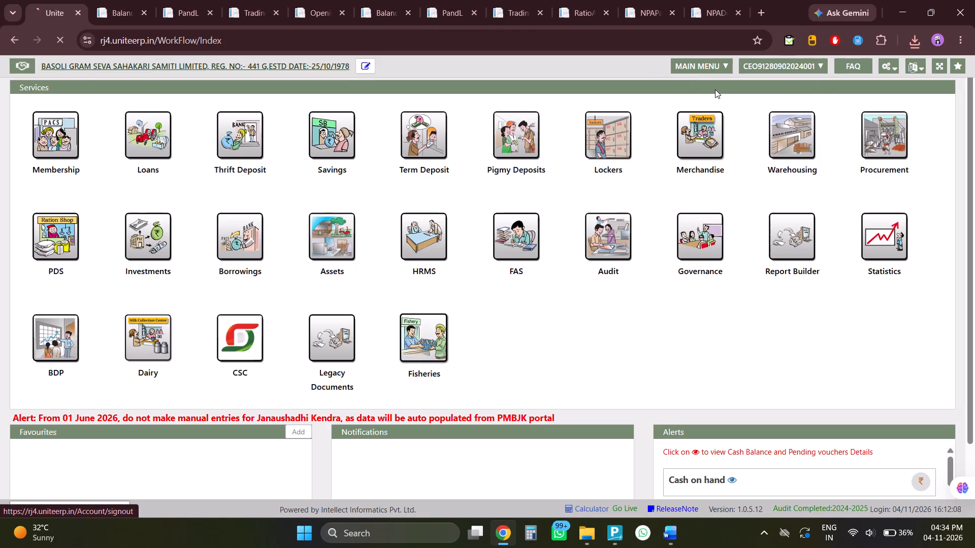